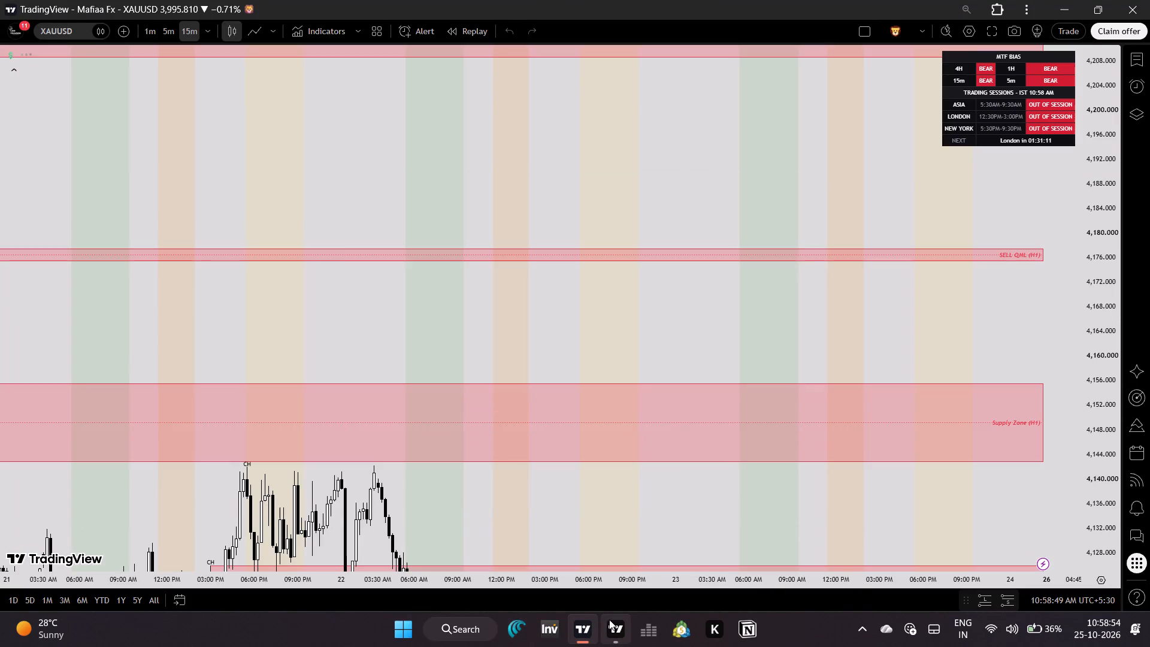
# Bring the latest XAUUSD price action and its supply zones into view on the 15-minute chart.
pyautogui.moveTo(703, 503); pyautogui.dragTo(713, 186)
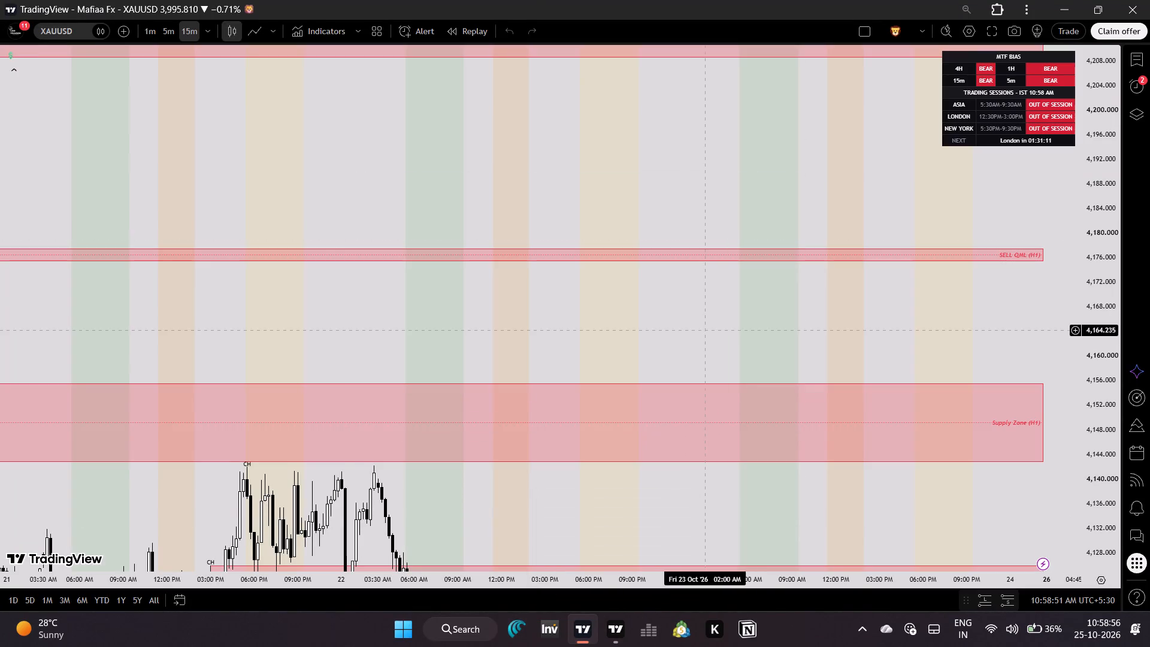
pyautogui.moveTo(706, 329); pyautogui.dragTo(675, 46)
pyautogui.moveTo(853, 390); pyautogui.dragTo(795, 156)
pyautogui.moveTo(795, 153); pyautogui.dragTo(795, 146)
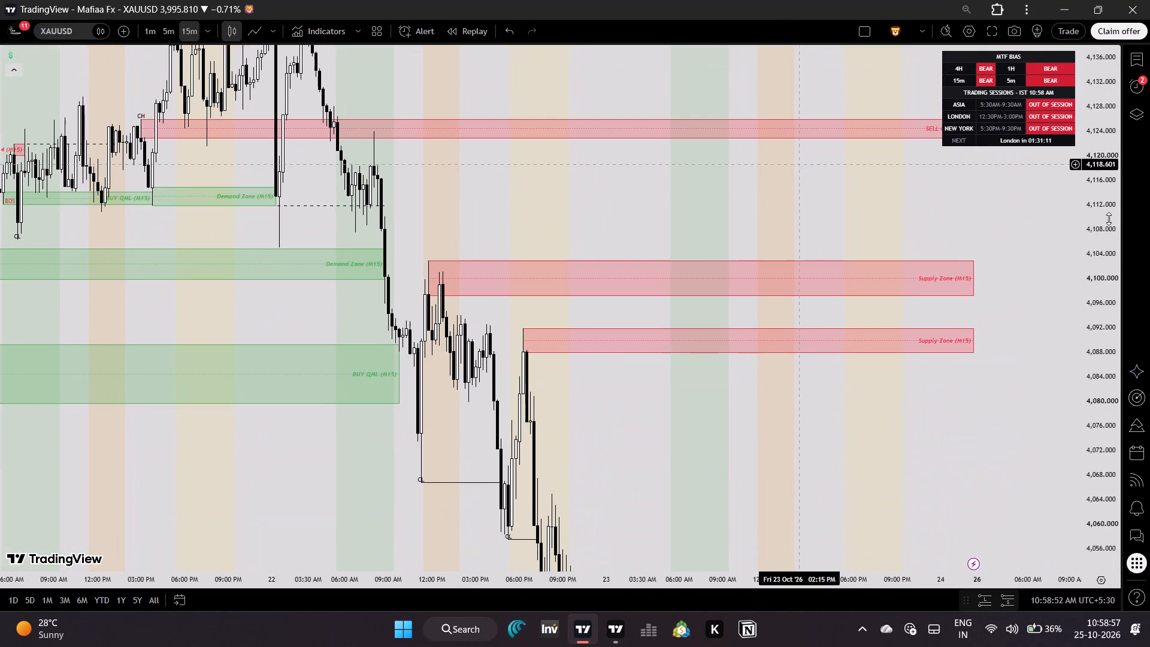
pyautogui.moveTo(1098, 211); pyautogui.dragTo(1071, 481)
pyautogui.moveTo(973, 466); pyautogui.dragTo(762, 316)
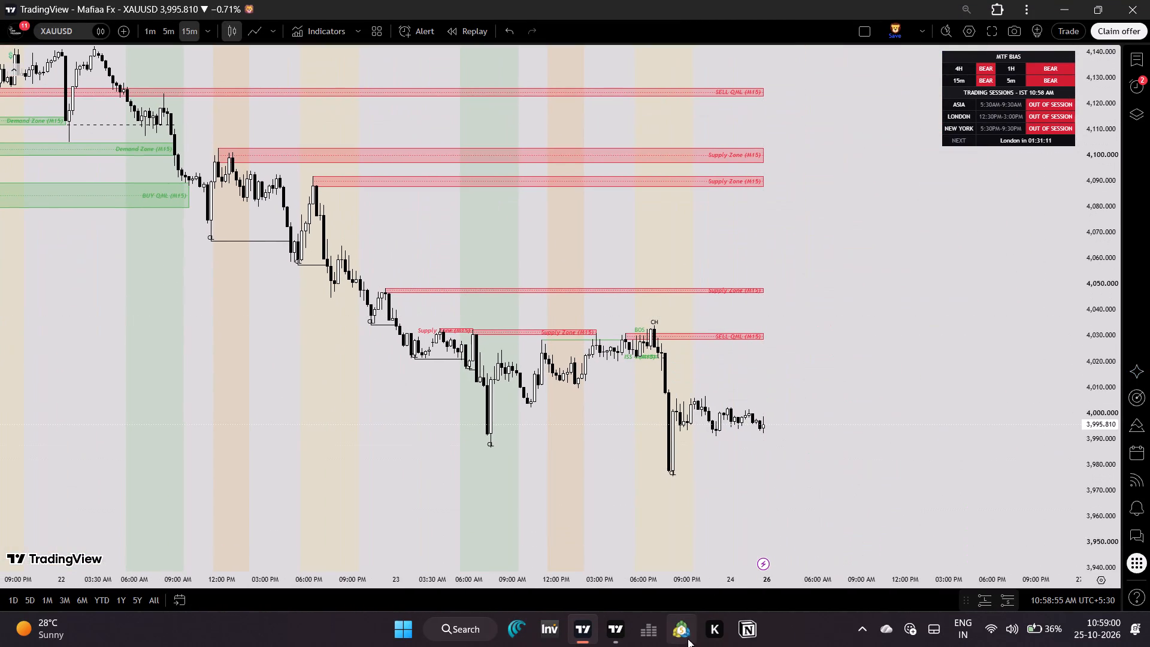
# Switch the chart to the 5-minute timeframe and examine how the H1 and M15 zones are drawn back to 15 October.
pyautogui.click(168, 32)
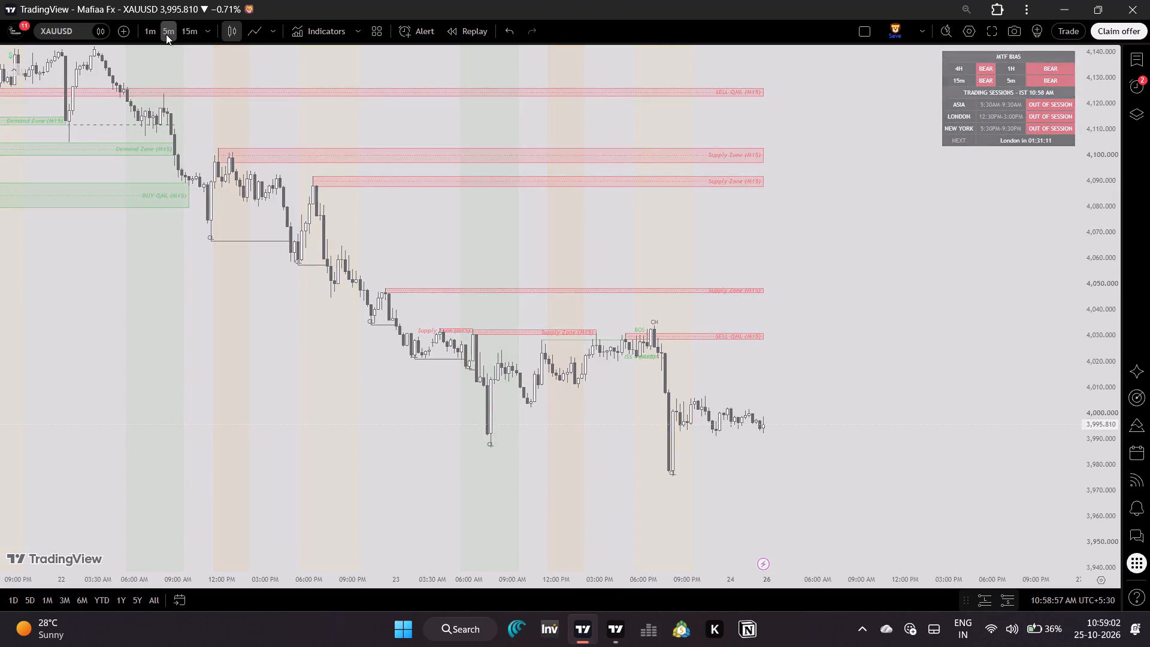
pyautogui.moveTo(659, 582); pyautogui.dragTo(901, 566)
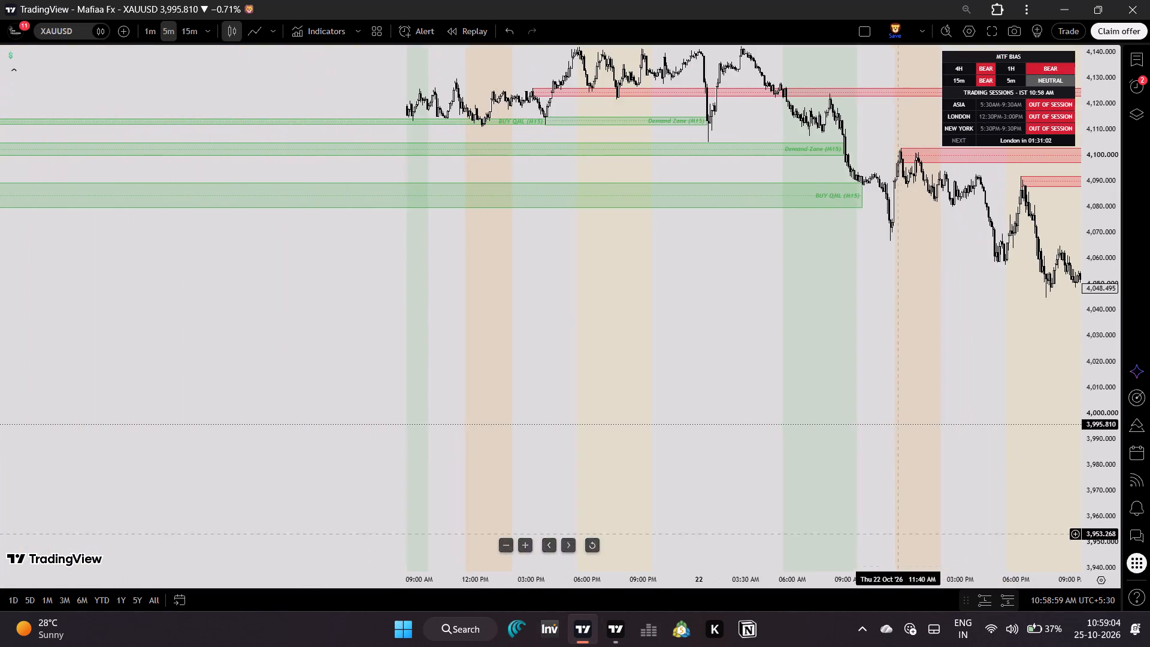
pyautogui.moveTo(728, 328); pyautogui.dragTo(804, 576)
pyautogui.moveTo(710, 376); pyautogui.dragTo(886, 444)
pyautogui.moveTo(582, 322); pyautogui.dragTo(706, 384)
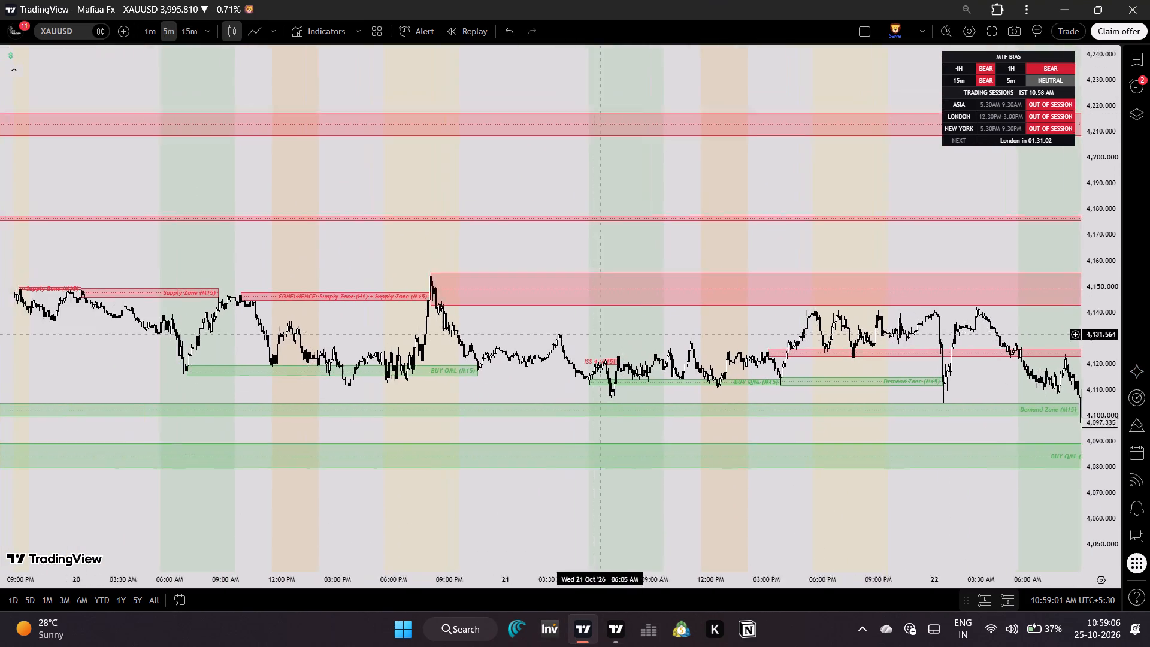
pyautogui.moveTo(706, 384); pyautogui.dragTo(845, 428)
pyautogui.moveTo(553, 366); pyautogui.dragTo(830, 404)
pyautogui.moveTo(657, 385); pyautogui.dragTo(915, 399)
pyautogui.click(925, 399)
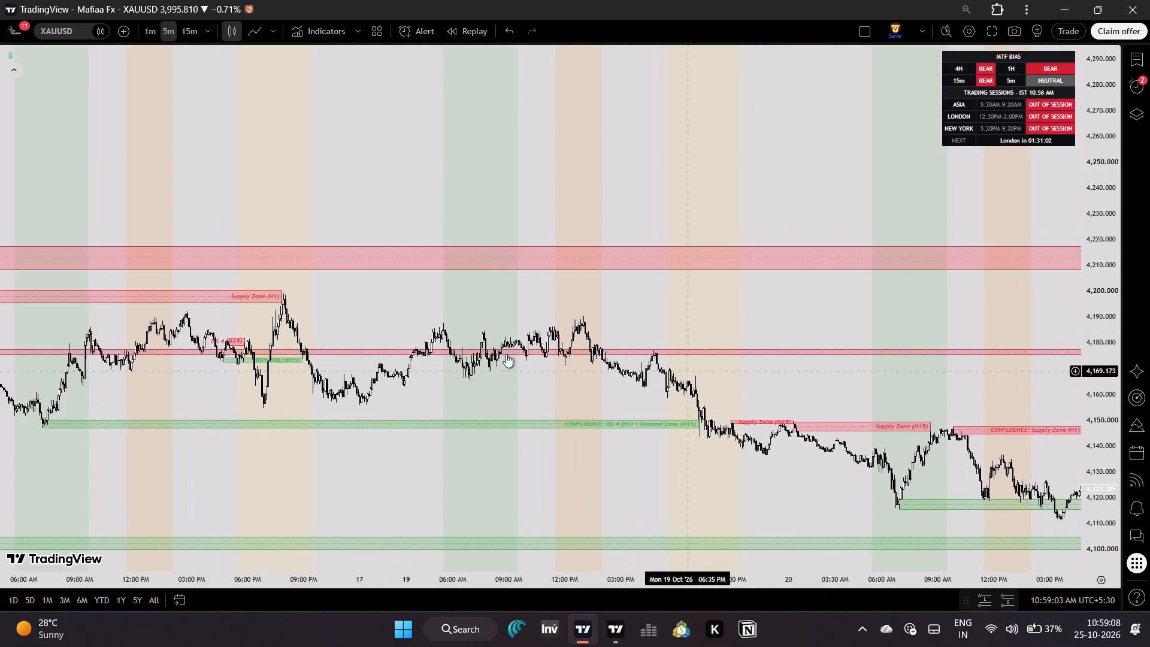
pyautogui.moveTo(549, 357); pyautogui.dragTo(871, 400)
pyautogui.moveTo(625, 403); pyautogui.dragTo(848, 338)
pyautogui.click(865, 331)
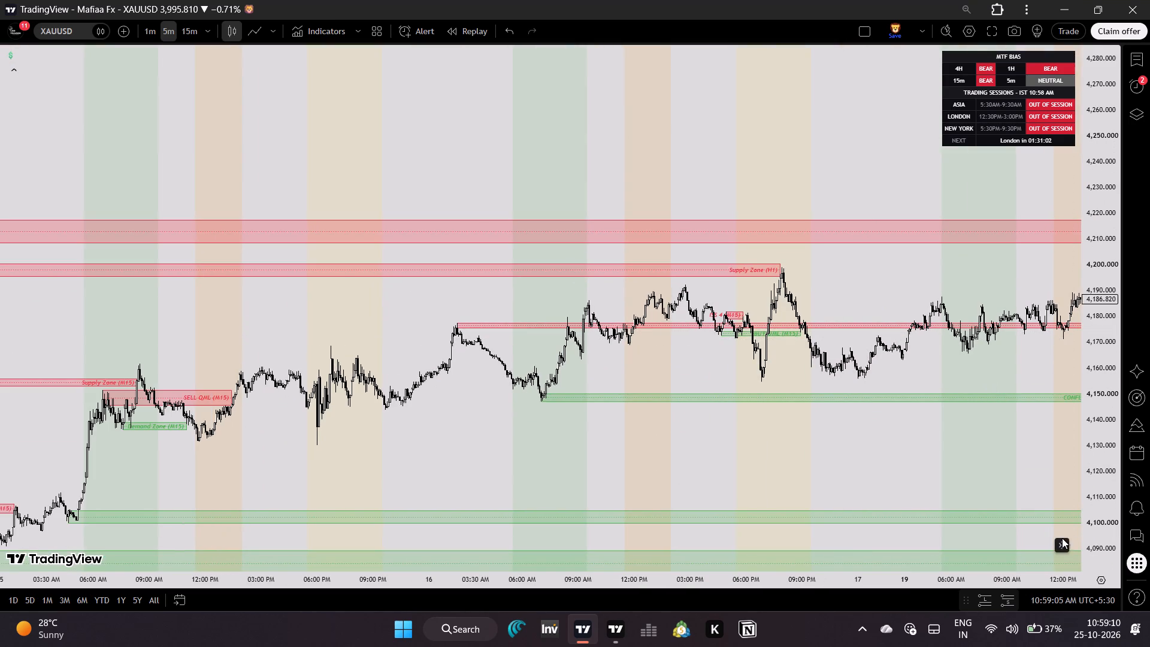
pyautogui.moveTo(1098, 537); pyautogui.dragTo(1080, 228)
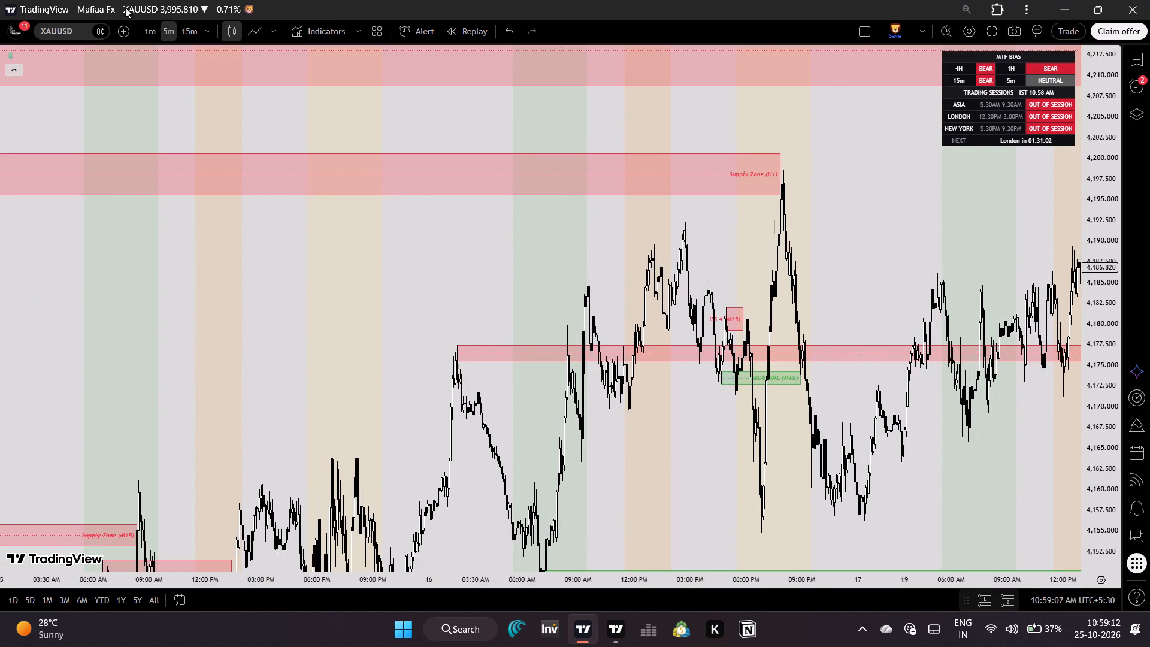
# Switch the chart to the 1-minute timeframe and bring the most recent candles into view.
pyautogui.click(147, 31)
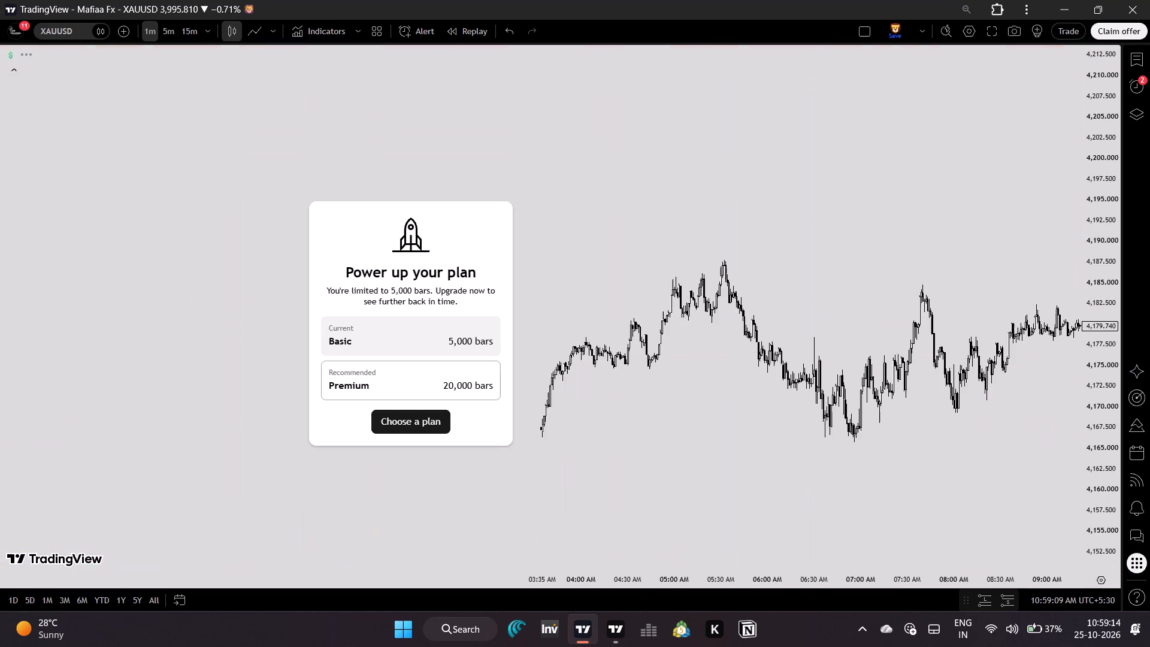
pyautogui.click(1066, 543)
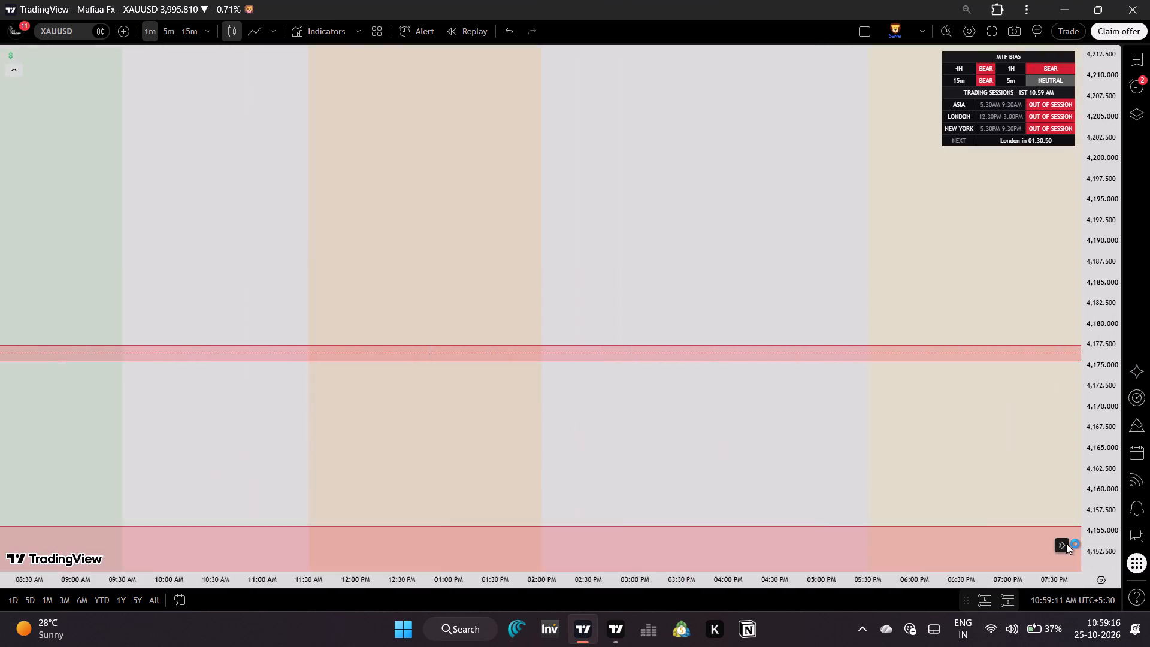
pyautogui.moveTo(953, 507); pyautogui.dragTo(750, 185)
pyautogui.moveTo(769, 362); pyautogui.dragTo(825, 102)
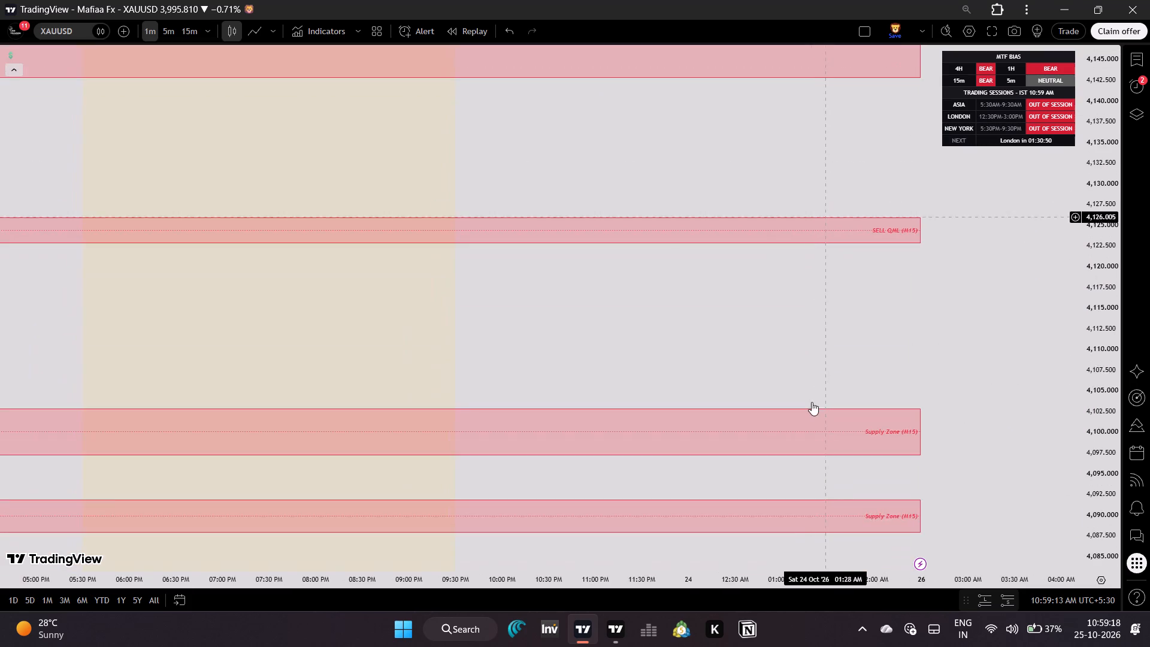
pyautogui.moveTo(810, 476); pyautogui.dragTo(786, 122)
pyautogui.click(786, 122)
pyautogui.moveTo(765, 449); pyautogui.dragTo(755, 138)
pyautogui.moveTo(727, 464); pyautogui.dragTo(749, 155)
pyautogui.click(752, 153)
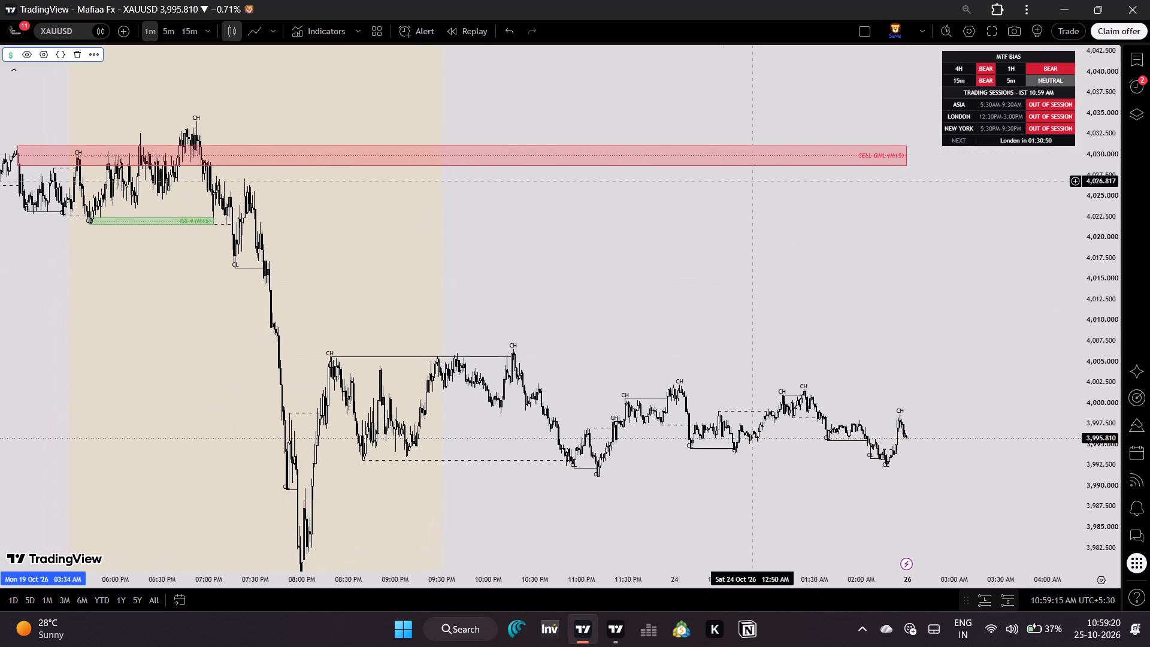
# Examine the 1-minute structure around the M15 SELL QML zone in the 23 October evening session.
pyautogui.moveTo(681, 401); pyautogui.dragTo(722, 237)
pyautogui.moveTo(449, 261); pyautogui.dragTo(700, 442)
pyautogui.moveTo(469, 351); pyautogui.dragTo(589, 393)
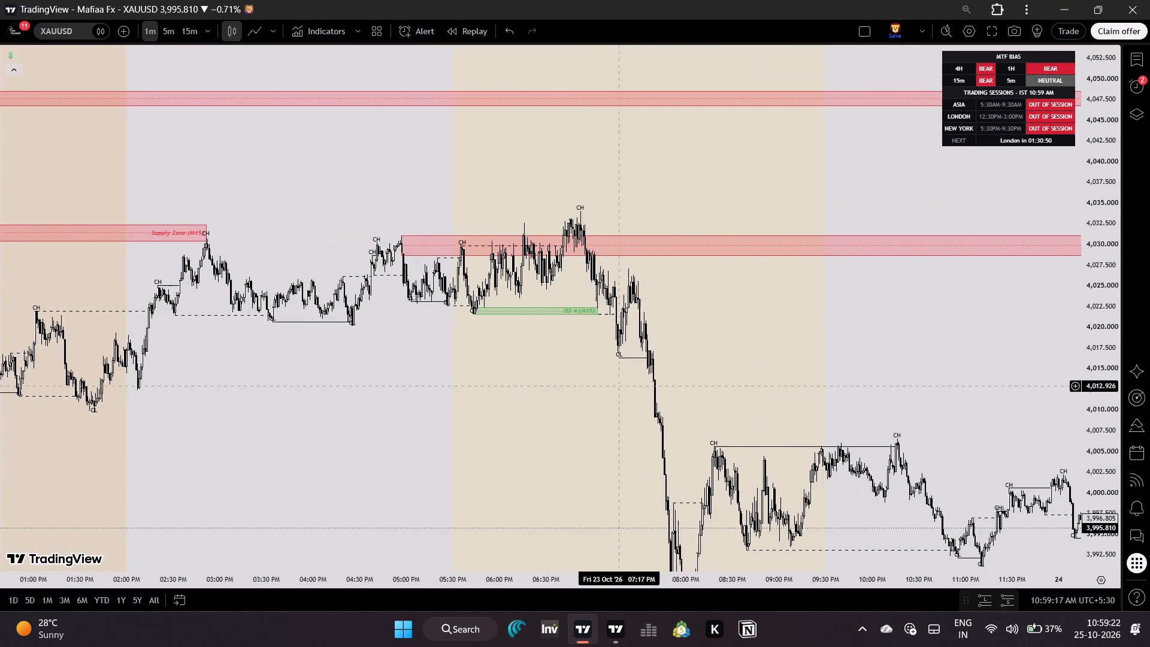
pyautogui.moveTo(584, 385); pyautogui.dragTo(736, 400)
pyautogui.moveTo(768, 580); pyautogui.dragTo(587, 574)
pyautogui.moveTo(480, 567); pyautogui.dragTo(434, 567)
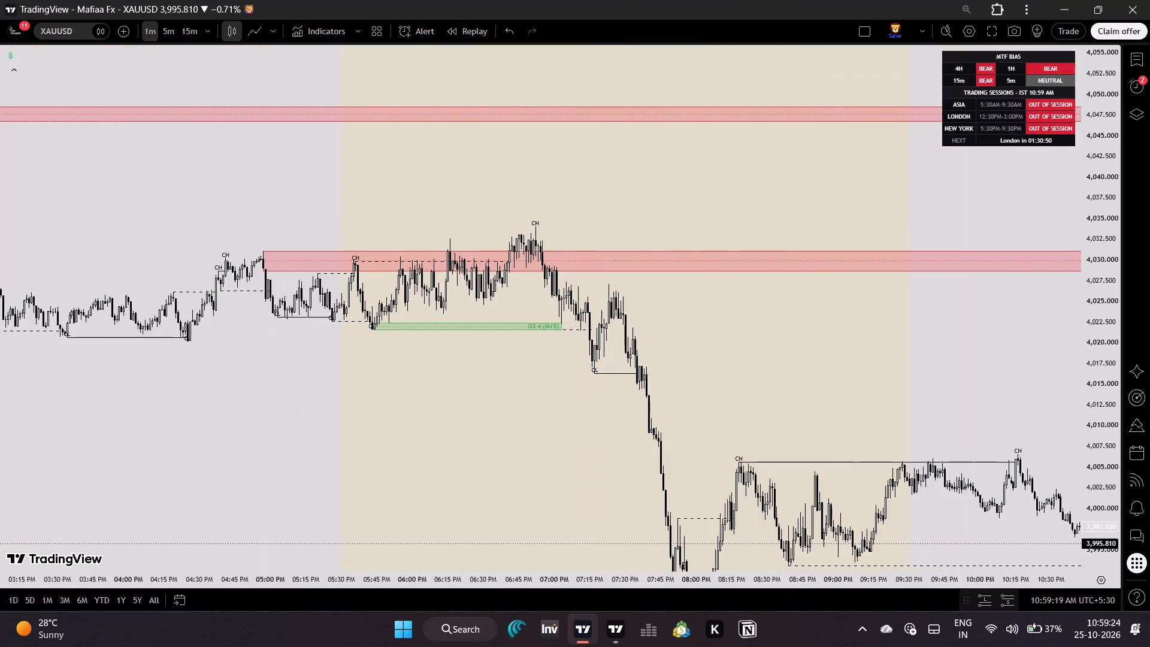
pyautogui.moveTo(434, 567); pyautogui.dragTo(320, 563)
pyautogui.moveTo(1103, 526); pyautogui.dragTo(1087, 286)
pyautogui.click(1086, 284)
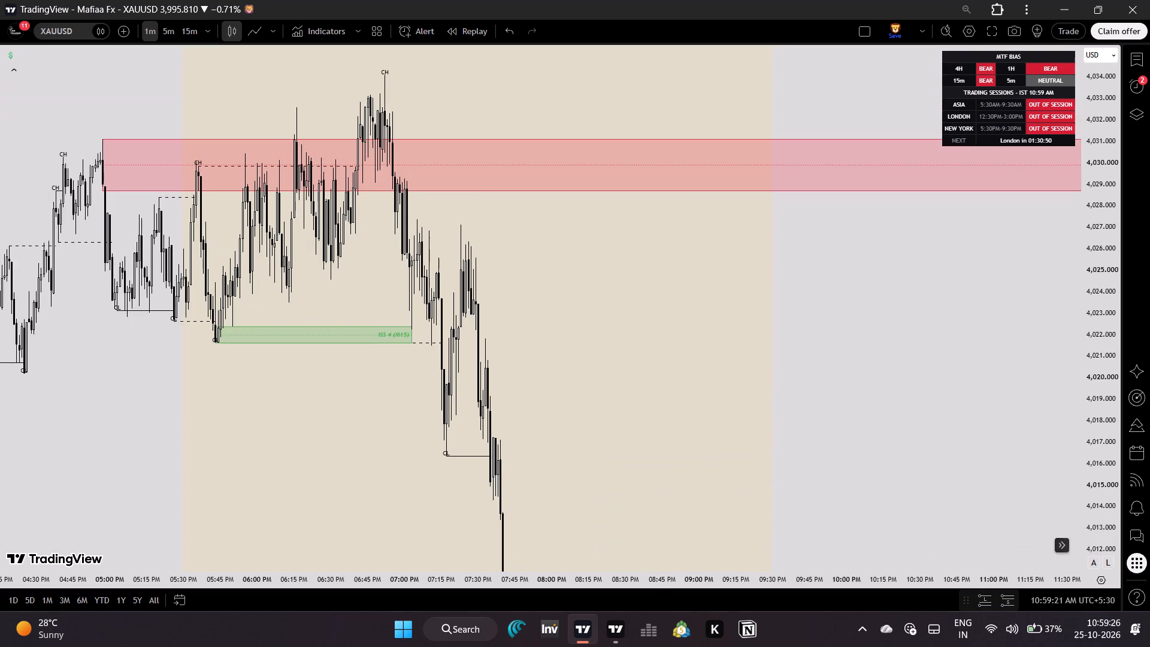
# Examine the 1-minute swings and the M15 supply zone reaction between late morning and 5 PM on 23 October.
pyautogui.moveTo(546, 395); pyautogui.dragTo(783, 437)
pyautogui.moveTo(503, 336); pyautogui.dragTo(877, 528)
pyautogui.moveTo(329, 415); pyautogui.dragTo(565, 204)
pyautogui.click(565, 204)
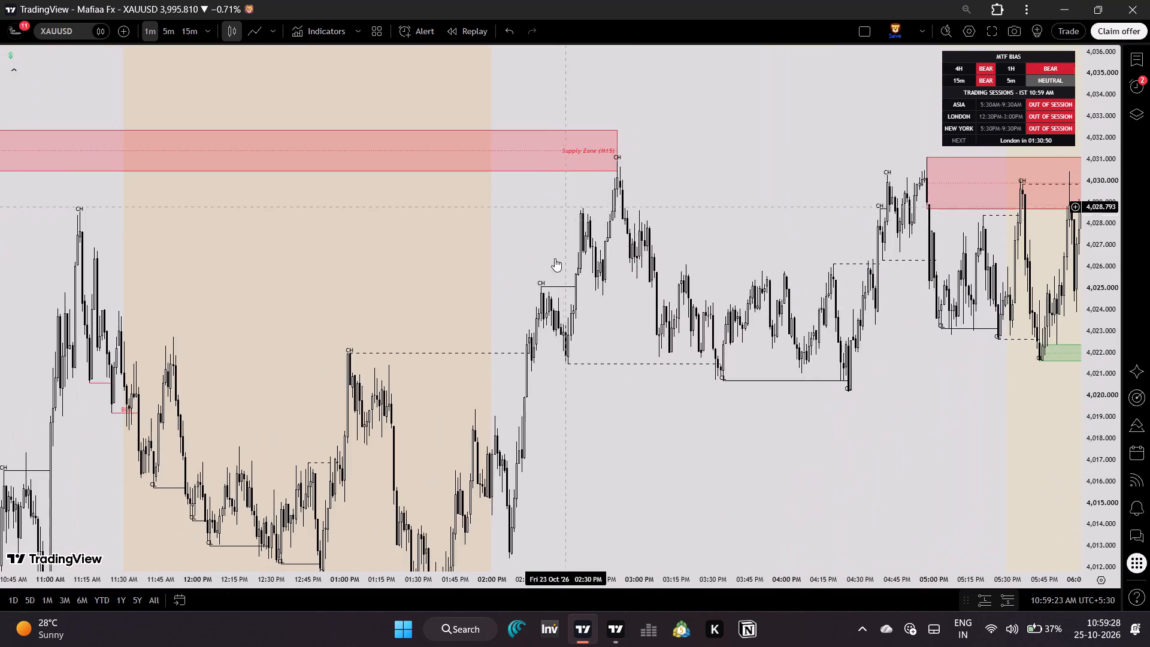
pyautogui.moveTo(542, 358); pyautogui.dragTo(633, 430)
pyautogui.moveTo(665, 585); pyautogui.dragTo(226, 543)
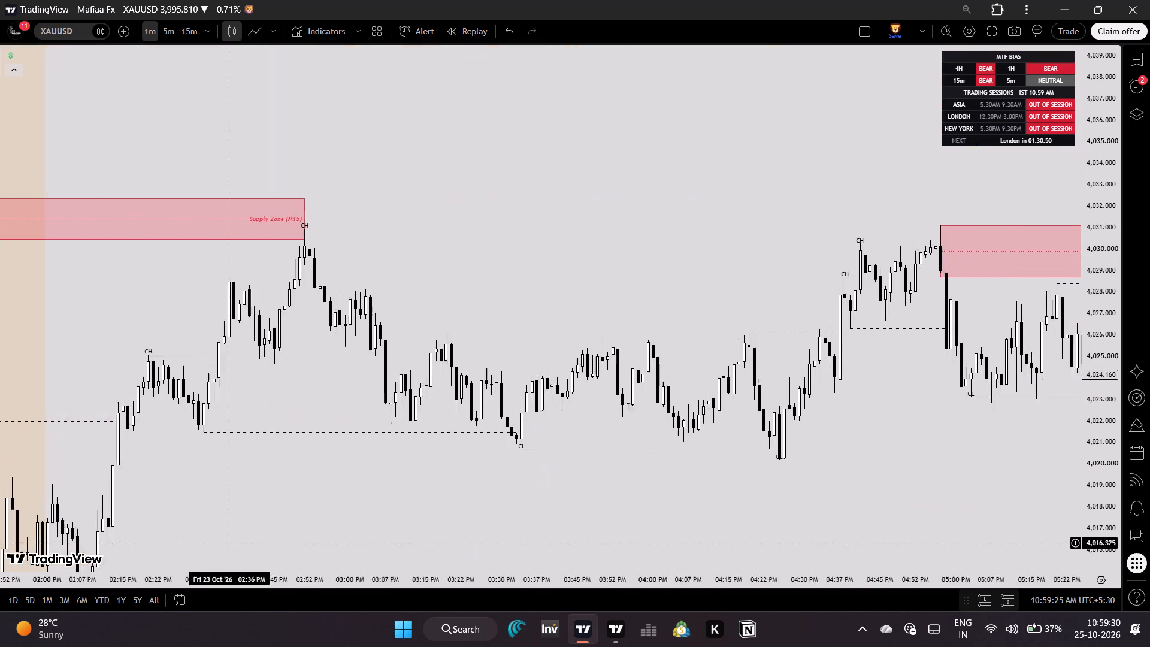
pyautogui.moveTo(226, 543); pyautogui.dragTo(228, 538)
pyautogui.moveTo(272, 467); pyautogui.dragTo(464, 455)
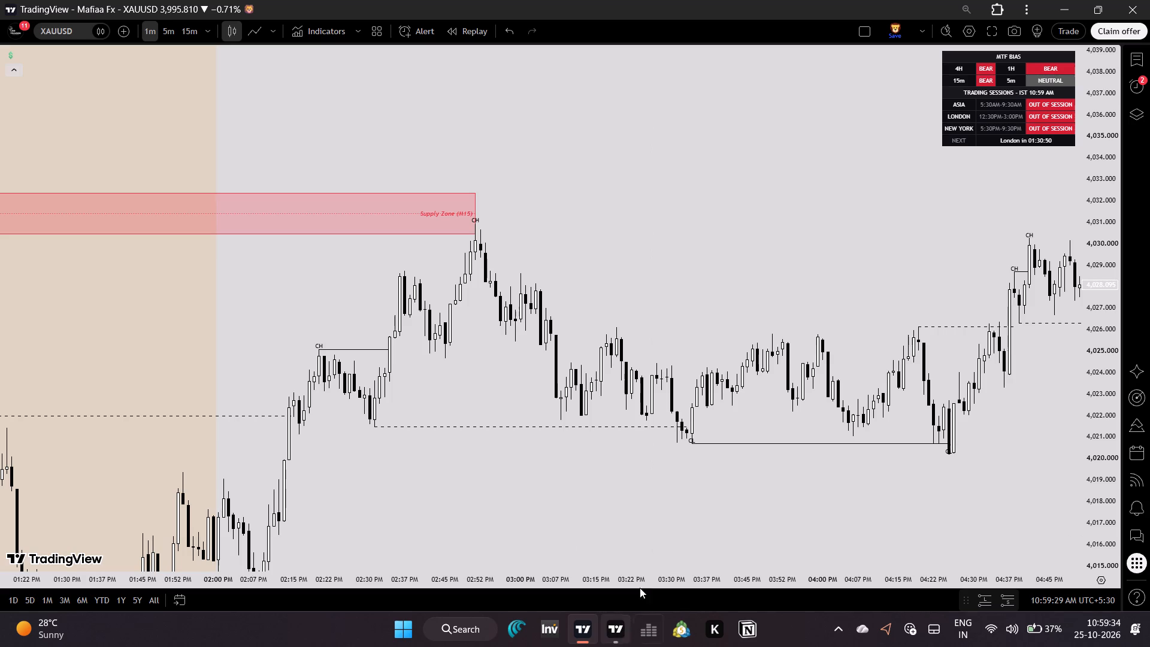
pyautogui.moveTo(644, 582); pyautogui.dragTo(848, 581)
pyautogui.moveTo(834, 519); pyautogui.dragTo(833, 306)
pyautogui.moveTo(662, 450); pyautogui.dragTo(667, 451)
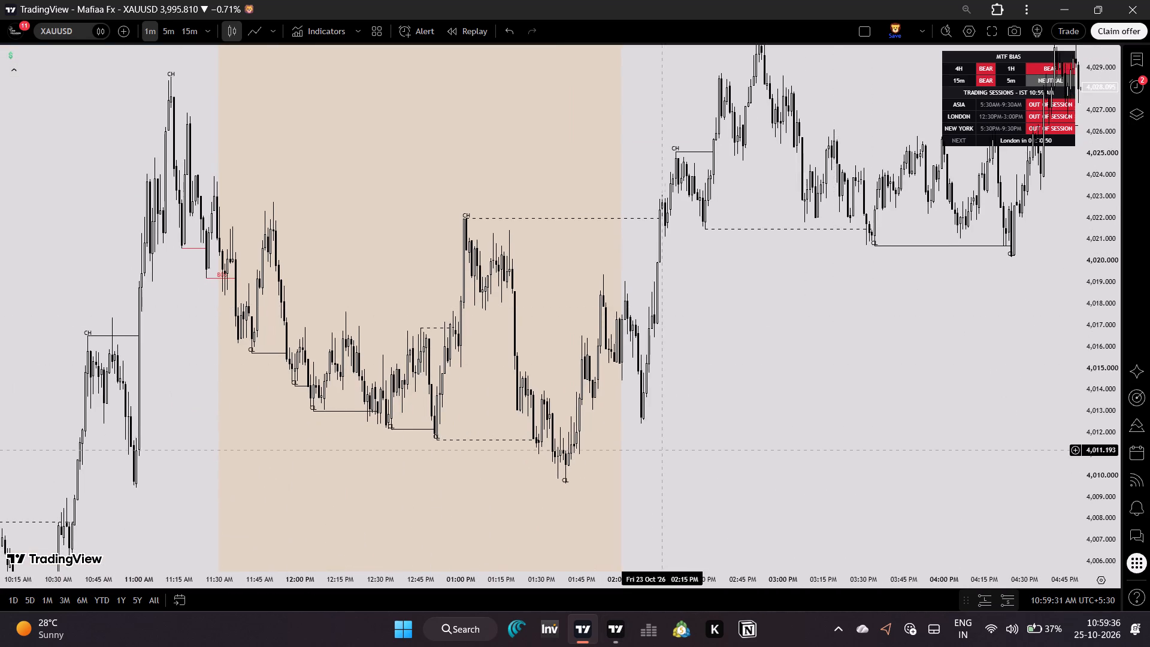
# Examine the 1-minute structure around the M15 supply zones in the 23 October Asian session, including the sharp drop and rebound.
pyautogui.moveTo(667, 451); pyautogui.dragTo(732, 522)
pyautogui.moveTo(541, 379); pyautogui.dragTo(921, 398)
pyautogui.moveTo(395, 322); pyautogui.dragTo(785, 554)
pyautogui.moveTo(333, 379); pyautogui.dragTo(667, 323)
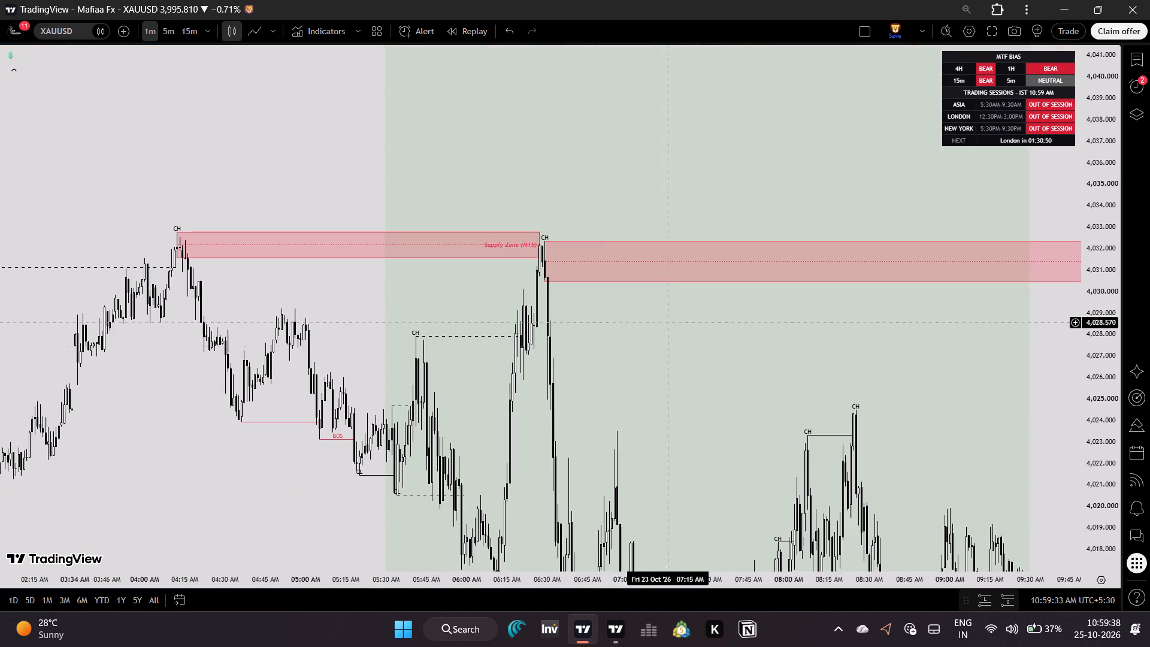
pyautogui.moveTo(450, 394); pyautogui.dragTo(554, 349)
pyautogui.click(556, 347)
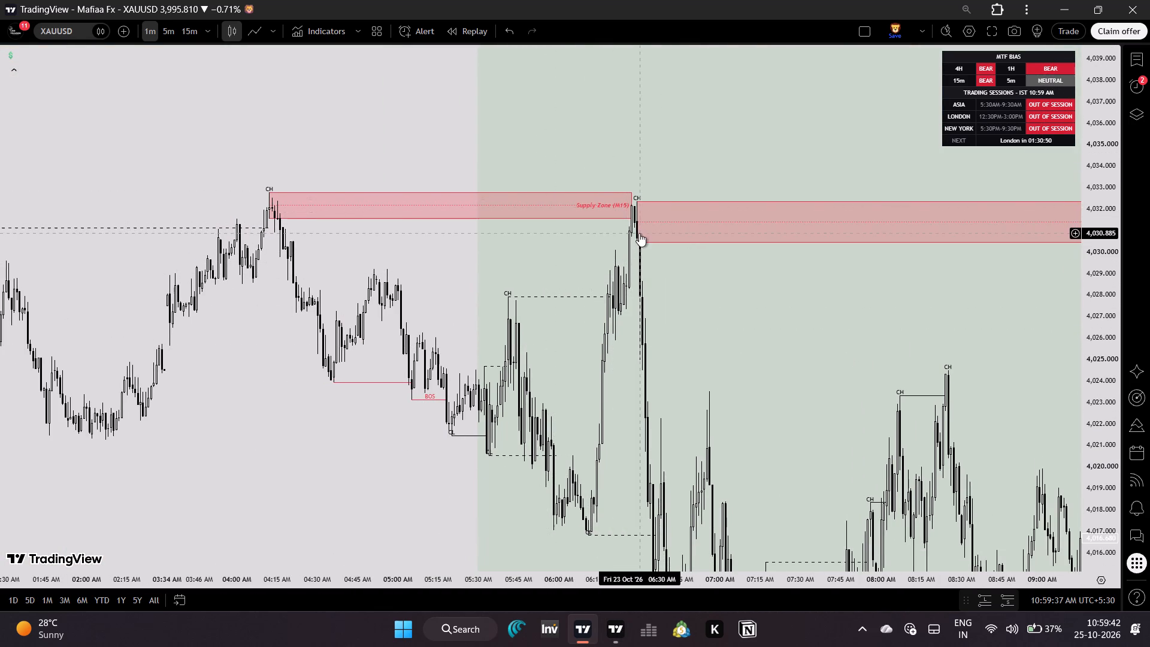
pyautogui.moveTo(656, 426); pyautogui.dragTo(650, 101)
pyautogui.moveTo(694, 363); pyautogui.dragTo(663, 189)
pyautogui.moveTo(660, 173); pyautogui.dragTo(659, 165)
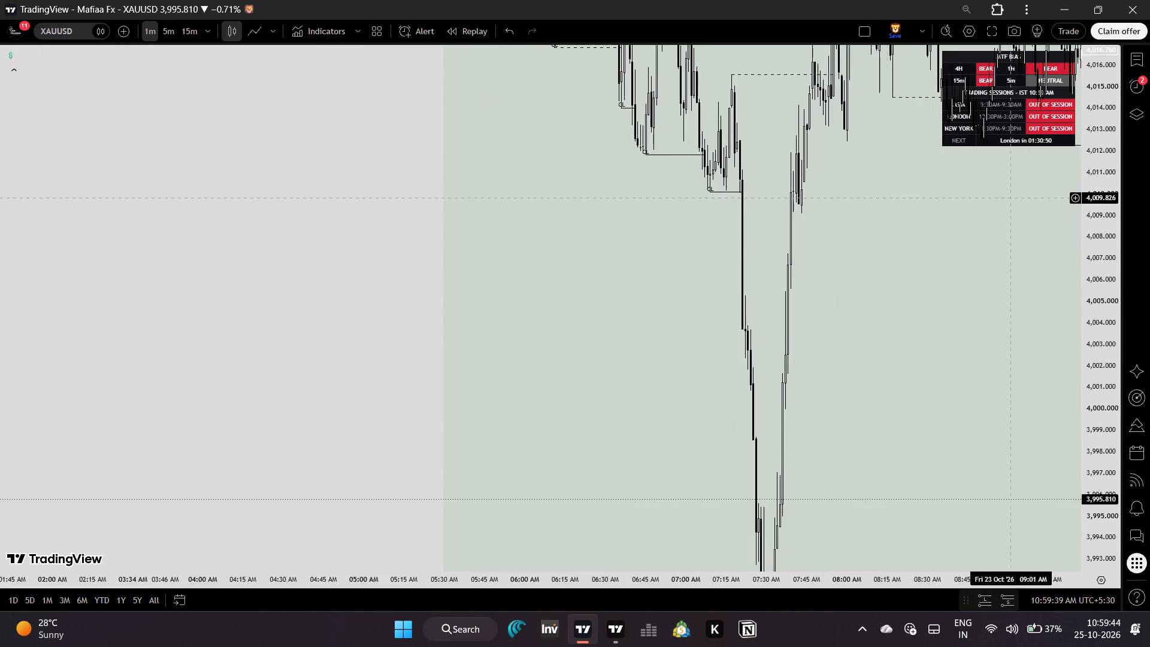
pyautogui.moveTo(1106, 243); pyautogui.dragTo(1066, 484)
pyautogui.moveTo(870, 278); pyautogui.dragTo(810, 364)
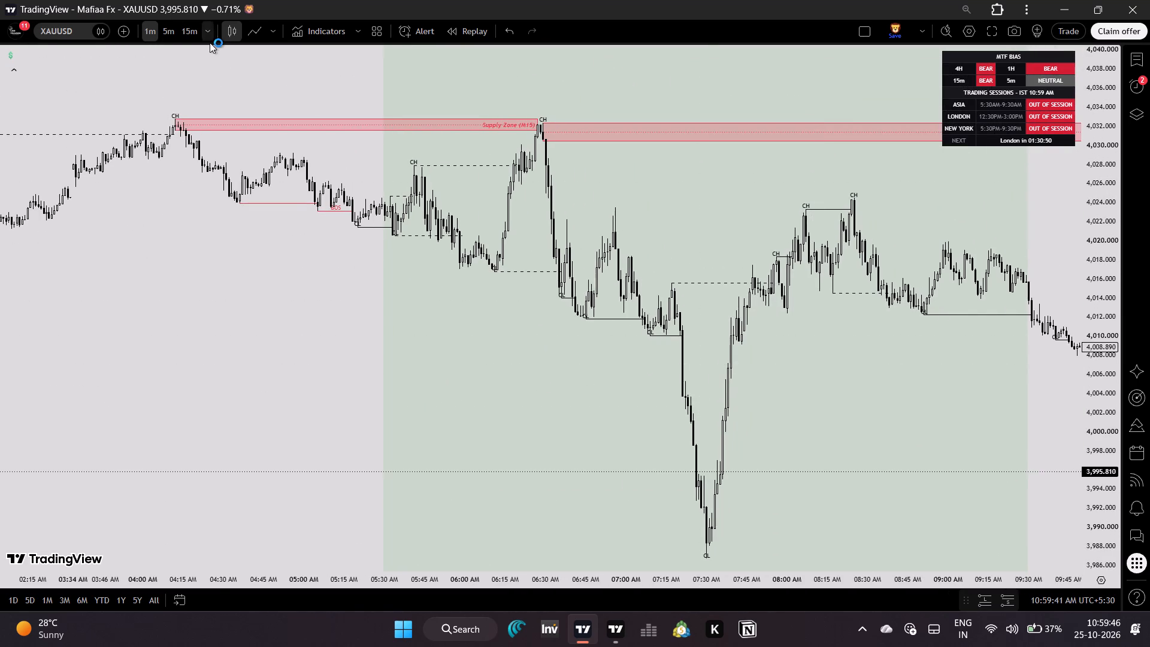
# Switch the chart back to the 15-minute timeframe.
pyautogui.click(193, 31)
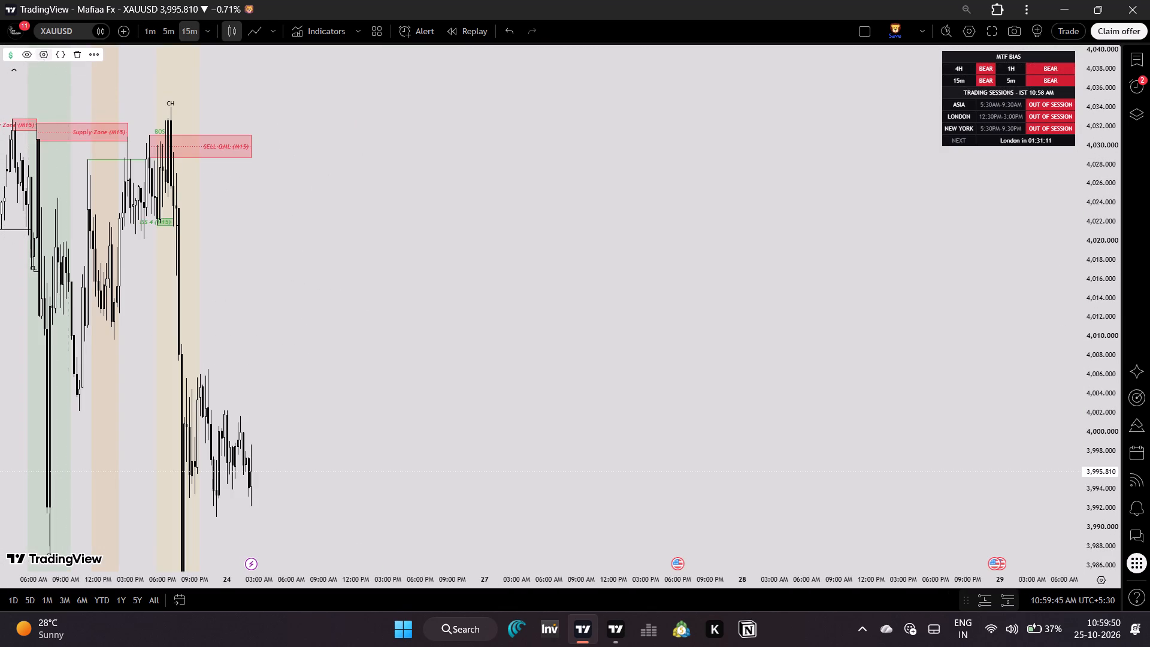
# Set the indicator's Structure Lookback (days) to 1000 in its input settings.
pyautogui.click(47, 50)
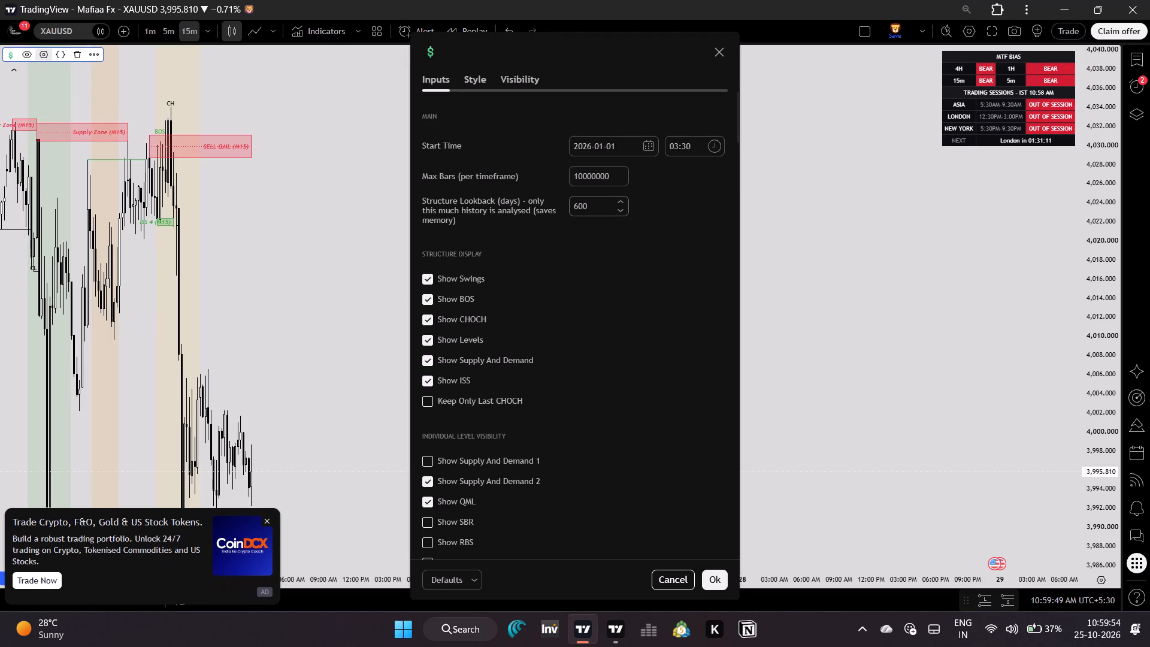
pyautogui.click(592, 217)
pyautogui.click(589, 207)
pyautogui.press('BackSpace')
pyautogui.press('BackSpace')
pyautogui.press('BackSpace')
pyautogui.write('100')
pyautogui.press('0')
pyautogui.click(588, 261)
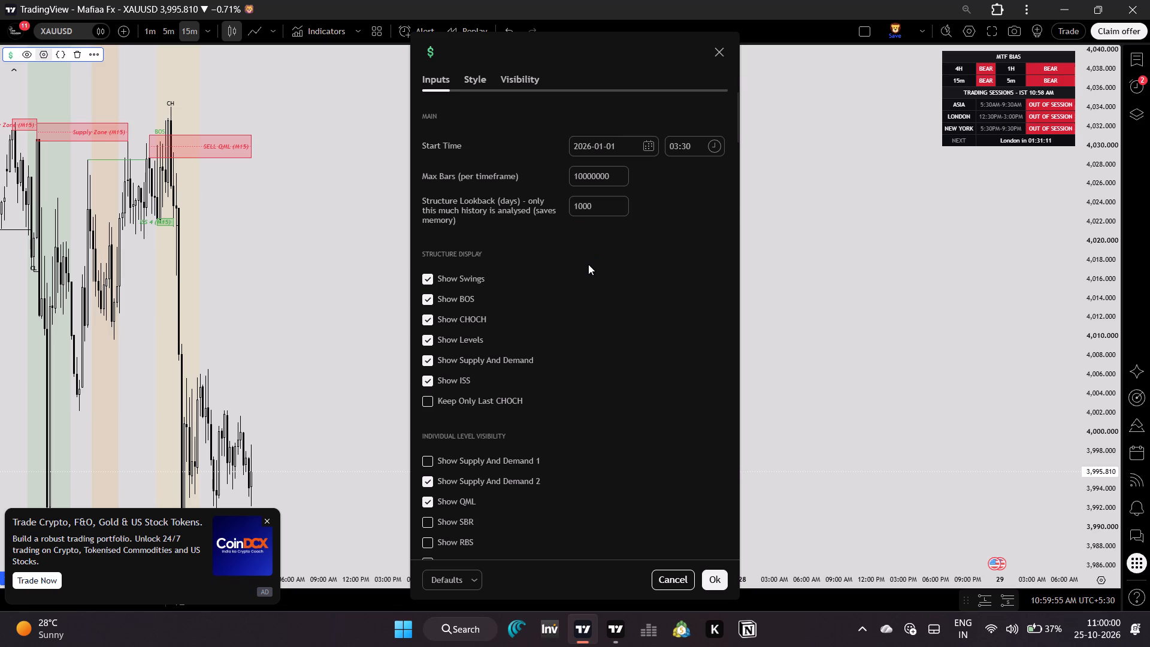
# Enable Show Current Chart Timeframe Own Levels in the indicator's selected timeframe levels section.
pyautogui.scroll(-5, 607, 264)
pyautogui.scroll(2, 604, 263)
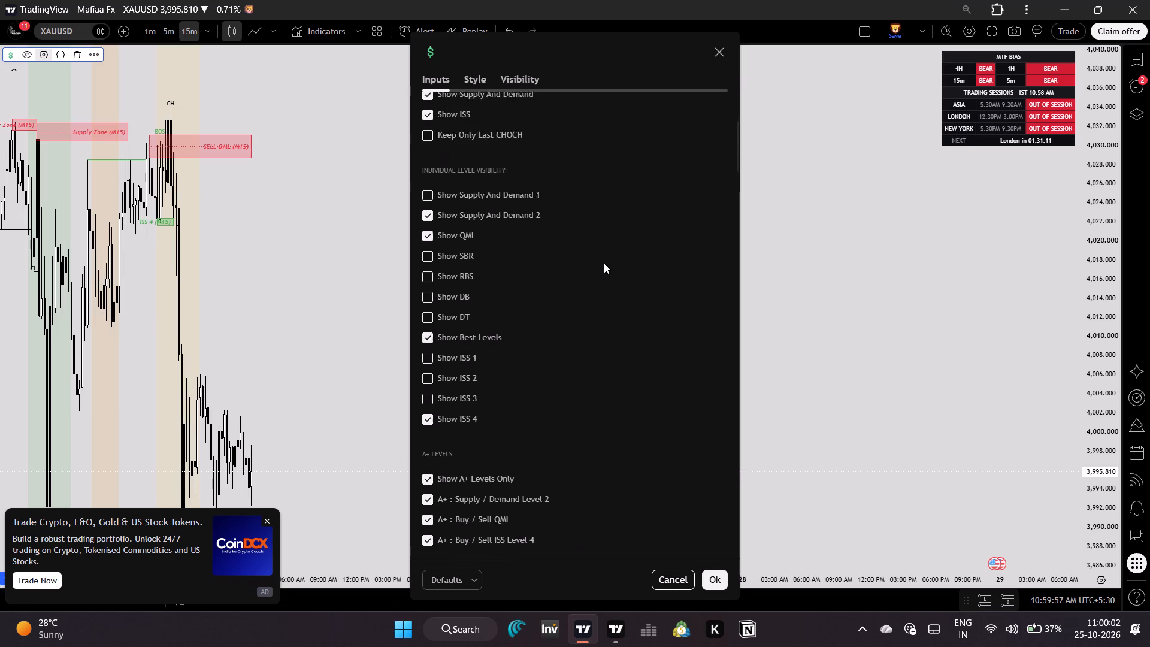
pyautogui.scroll(-3, 579, 277)
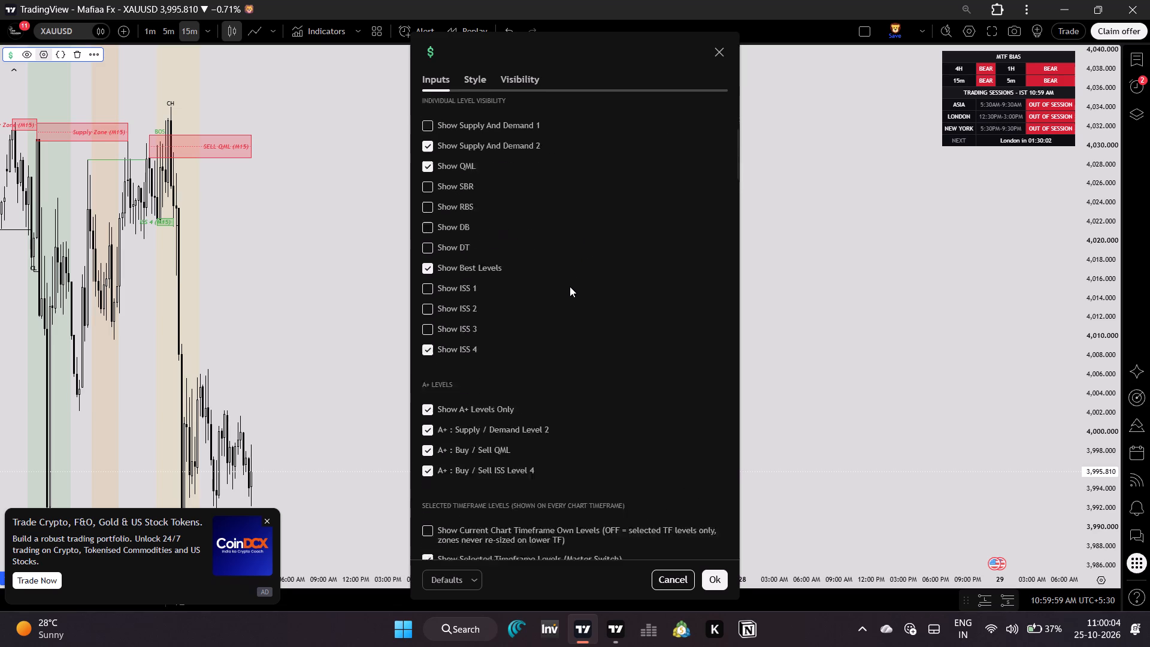
pyautogui.scroll(-1, 570, 286)
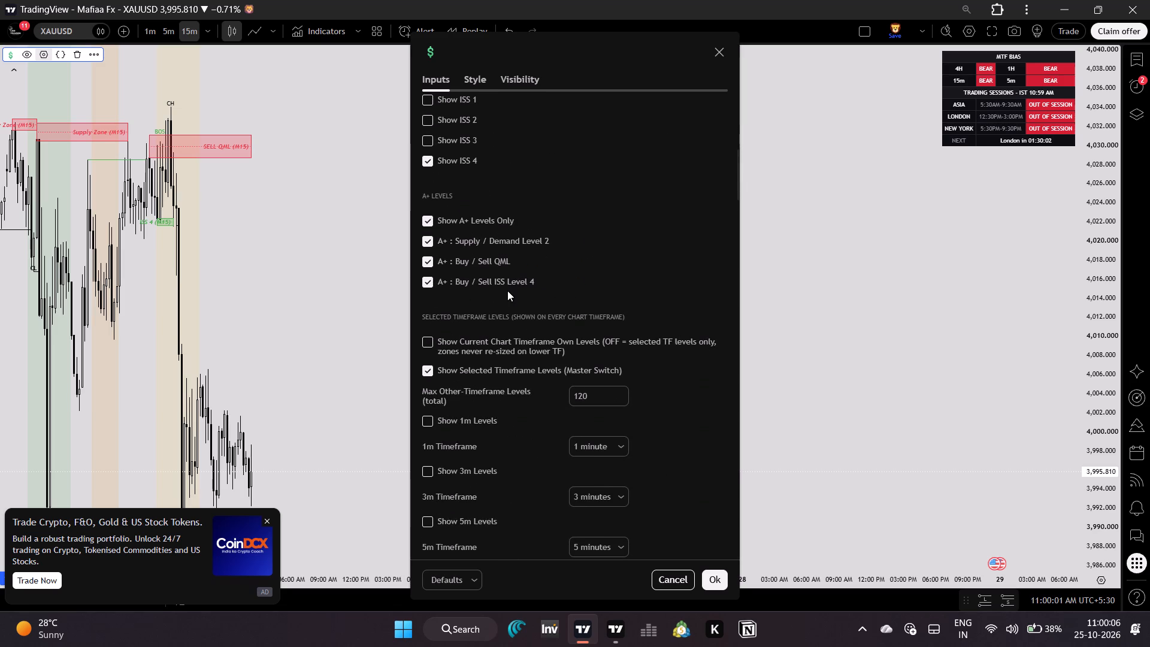
pyautogui.click(542, 346)
# Enable Show 5m Levels and Show 1m Levels in the indicator's selected timeframe levels section.
pyautogui.scroll(-2, 683, 416)
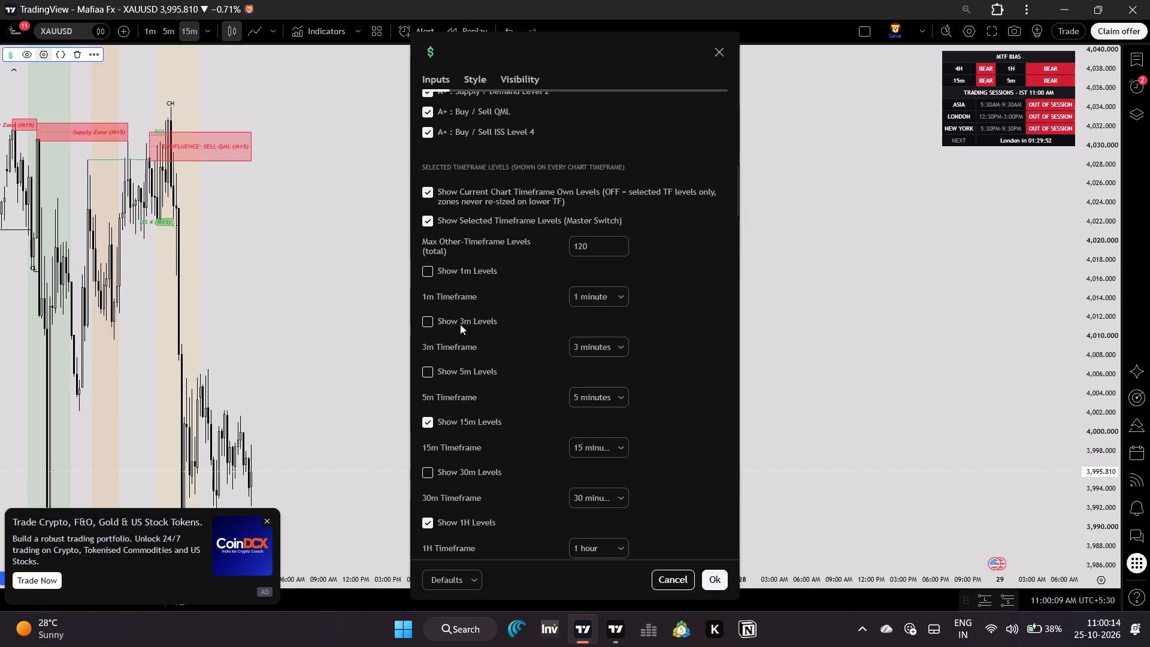
pyautogui.scroll(-2, 503, 307)
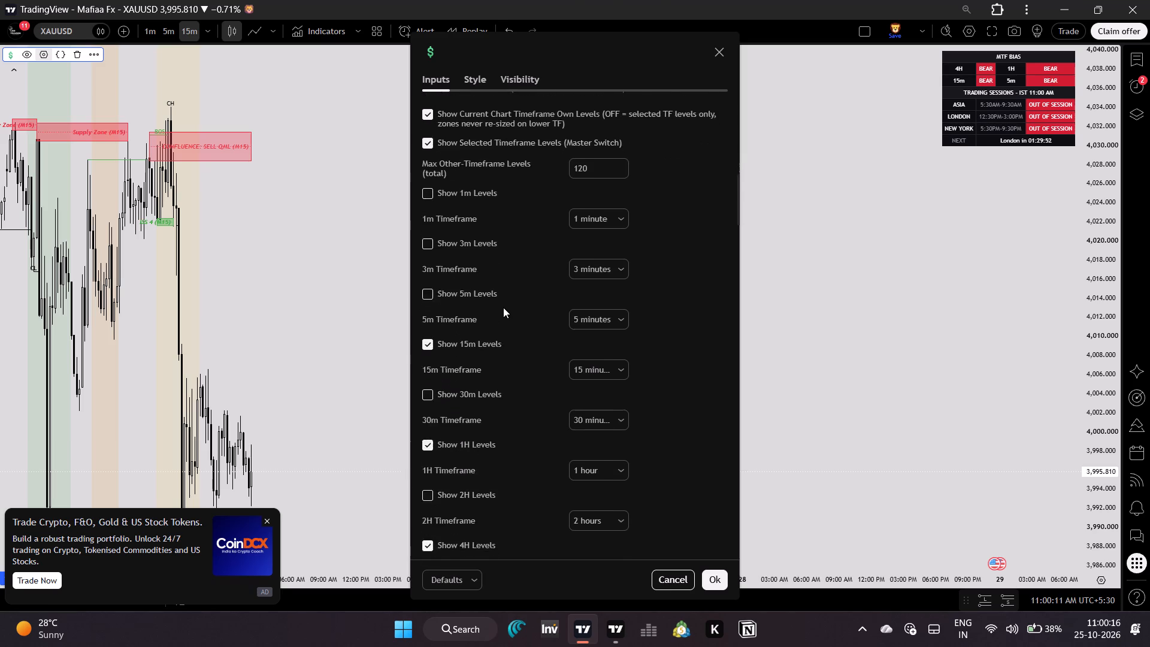
pyautogui.scroll(-2, 509, 316)
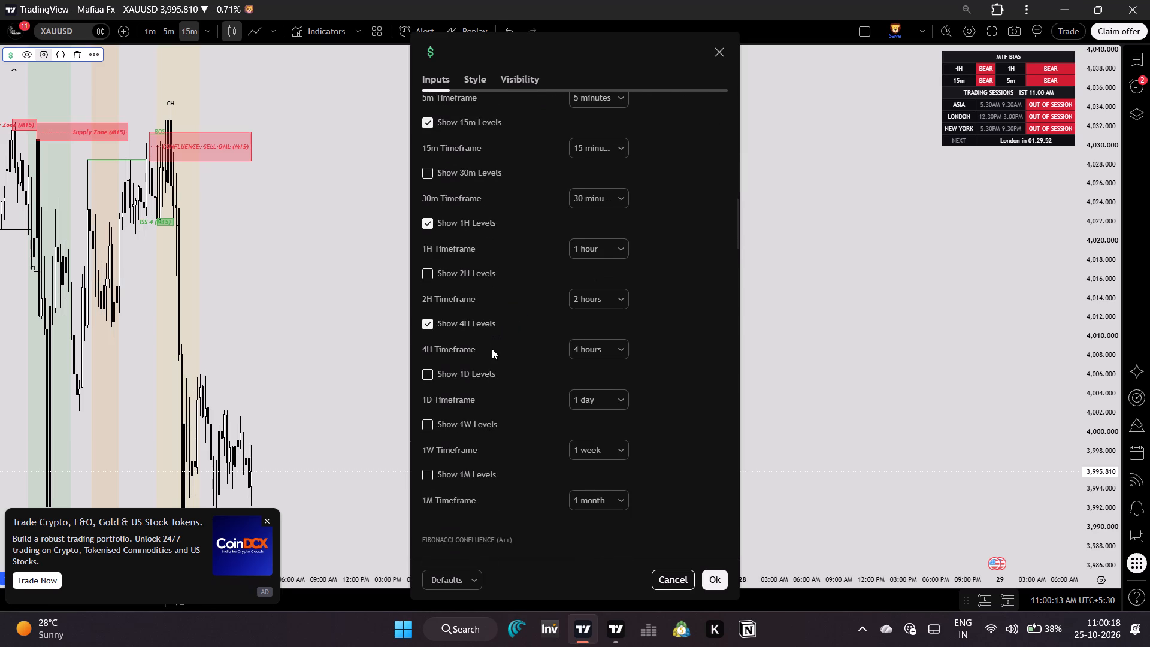
pyautogui.scroll(2, 492, 351)
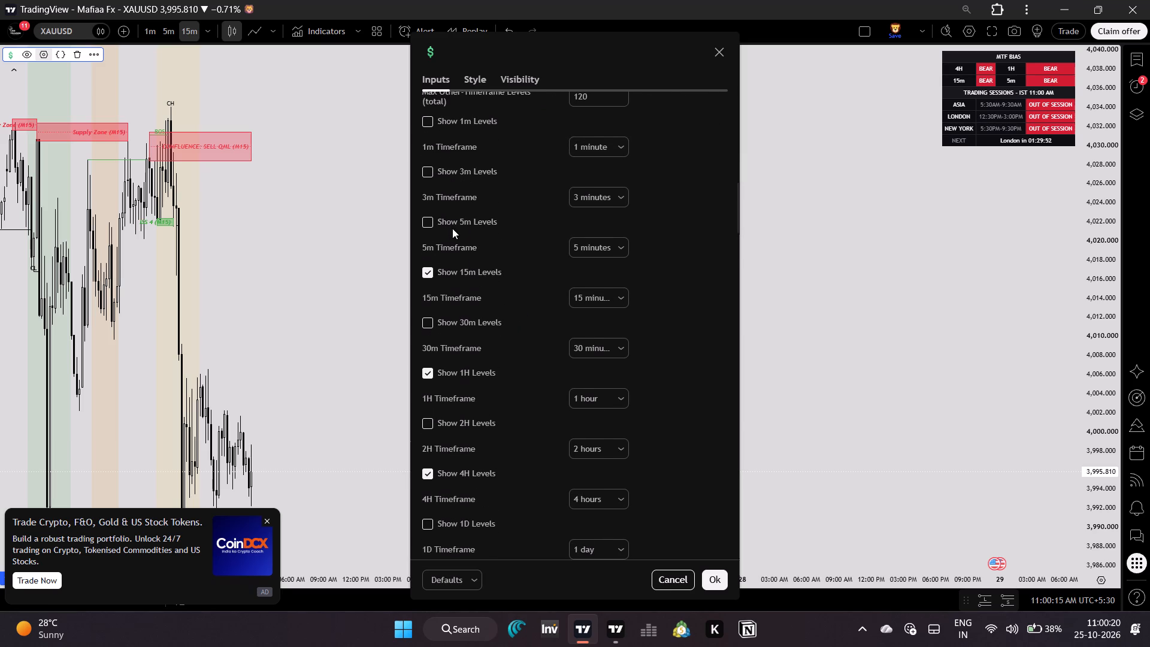
pyautogui.click(454, 219)
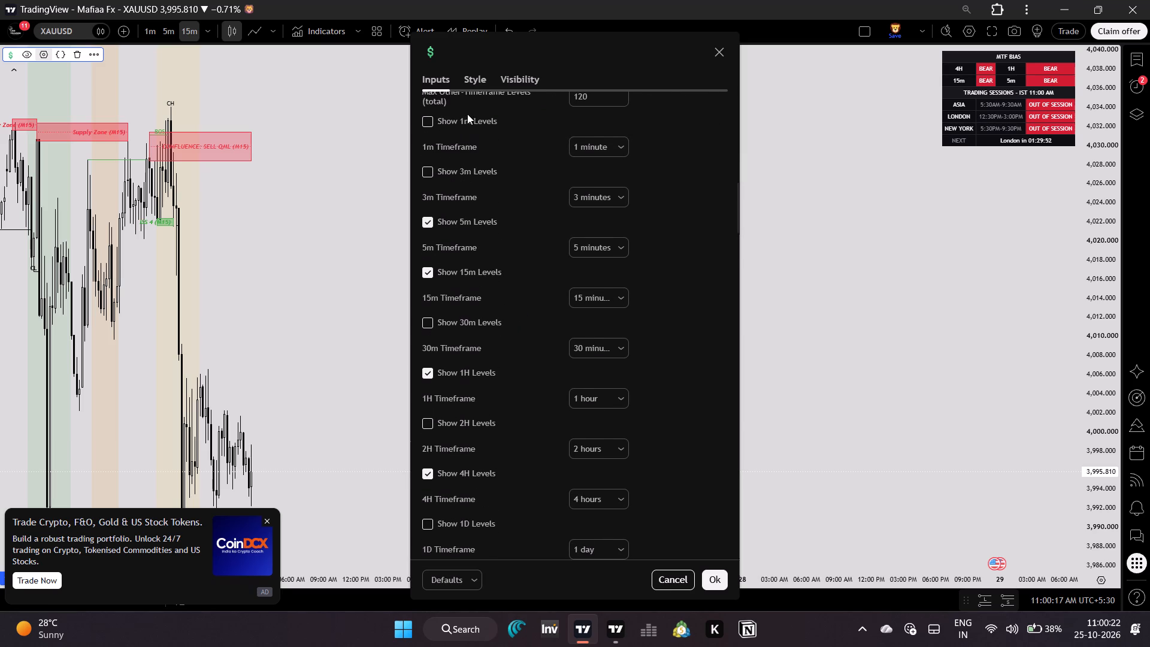
pyautogui.click(462, 117)
pyautogui.scroll(-4, 516, 210)
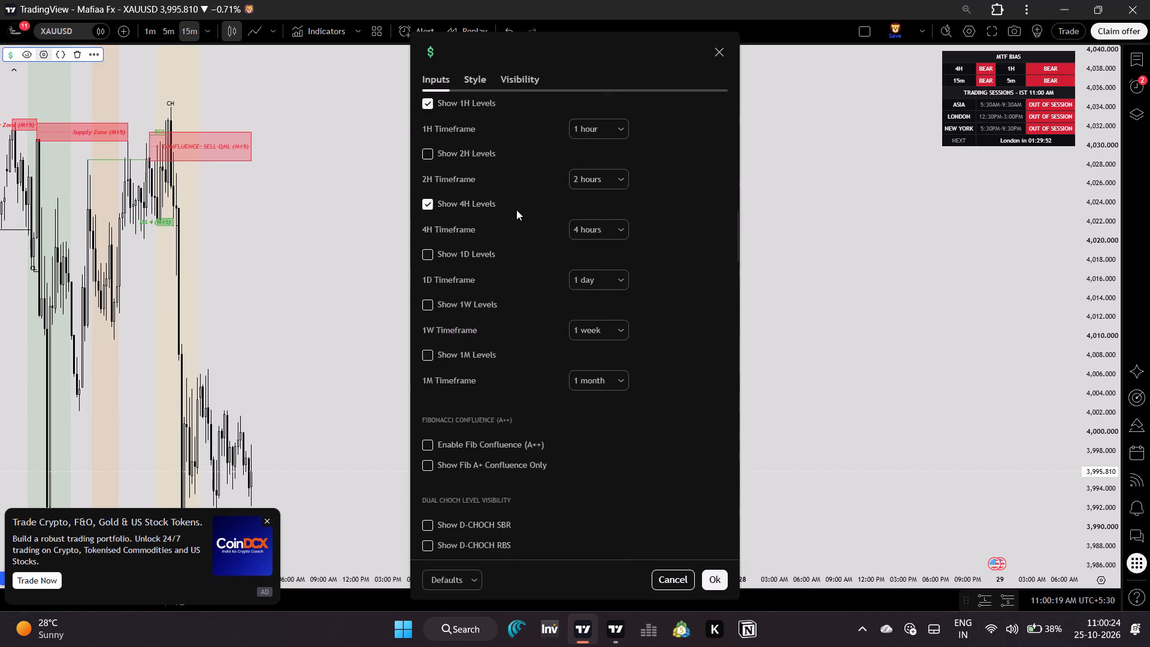
pyautogui.scroll(-3, 516, 210)
pyautogui.scroll(7, 516, 210)
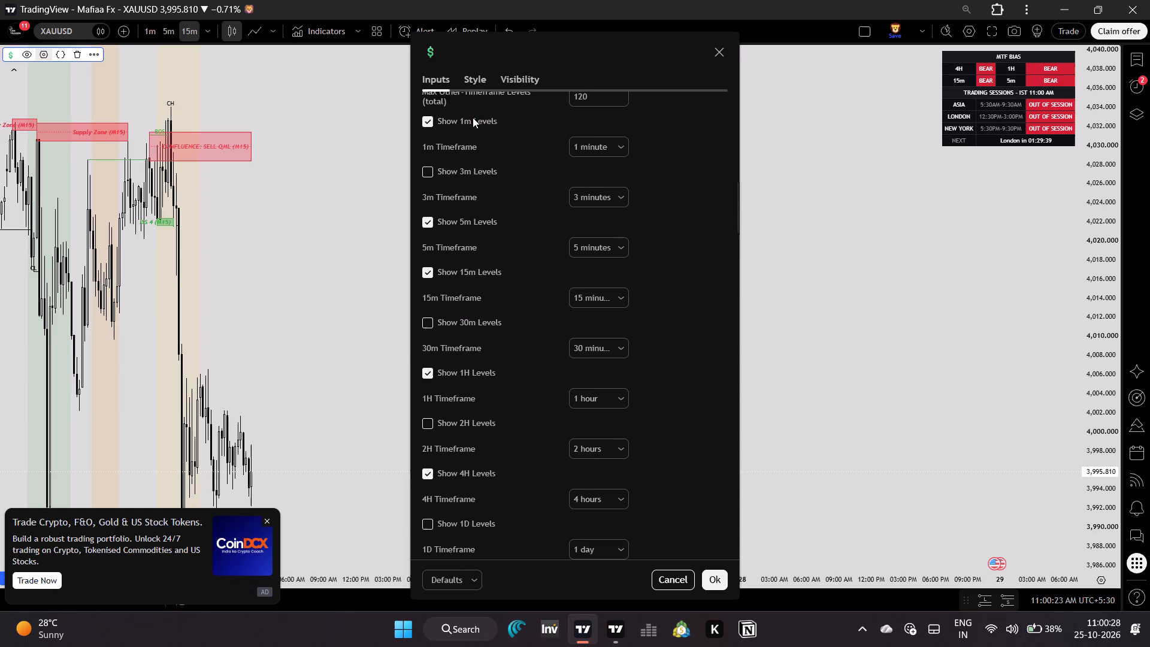
# Look through the indicator's remaining inputs, from Fibonacci confluence and ISS controls to level colors, zone text and median line settings.
pyautogui.scroll(-7, 523, 202)
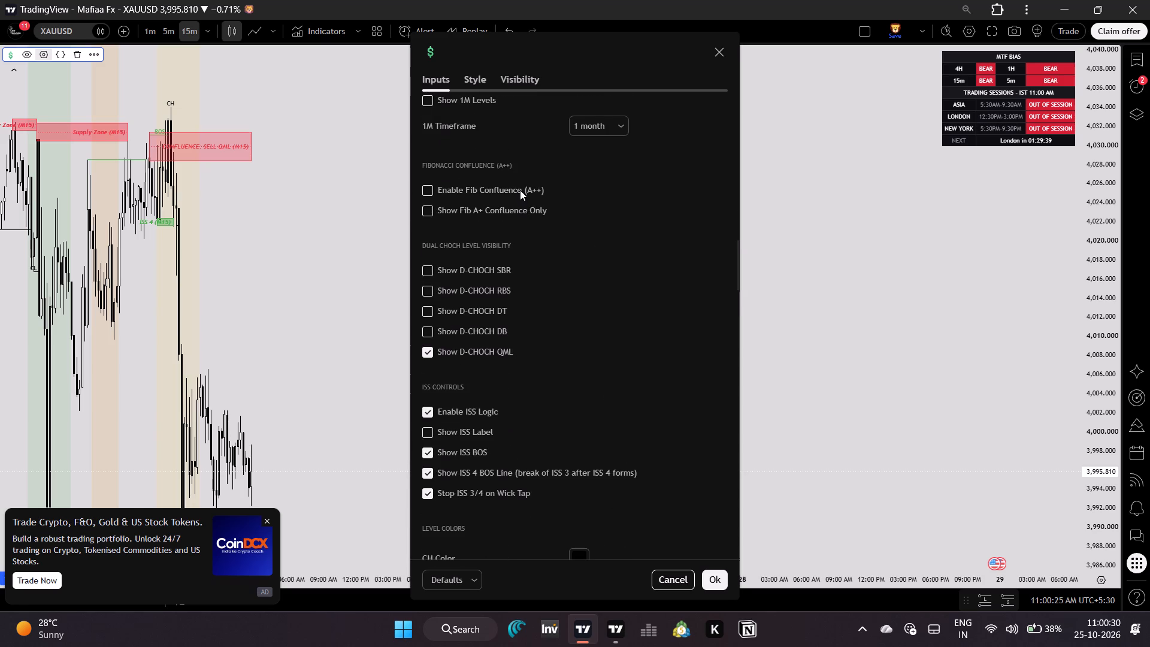
pyautogui.scroll(-4, 520, 190)
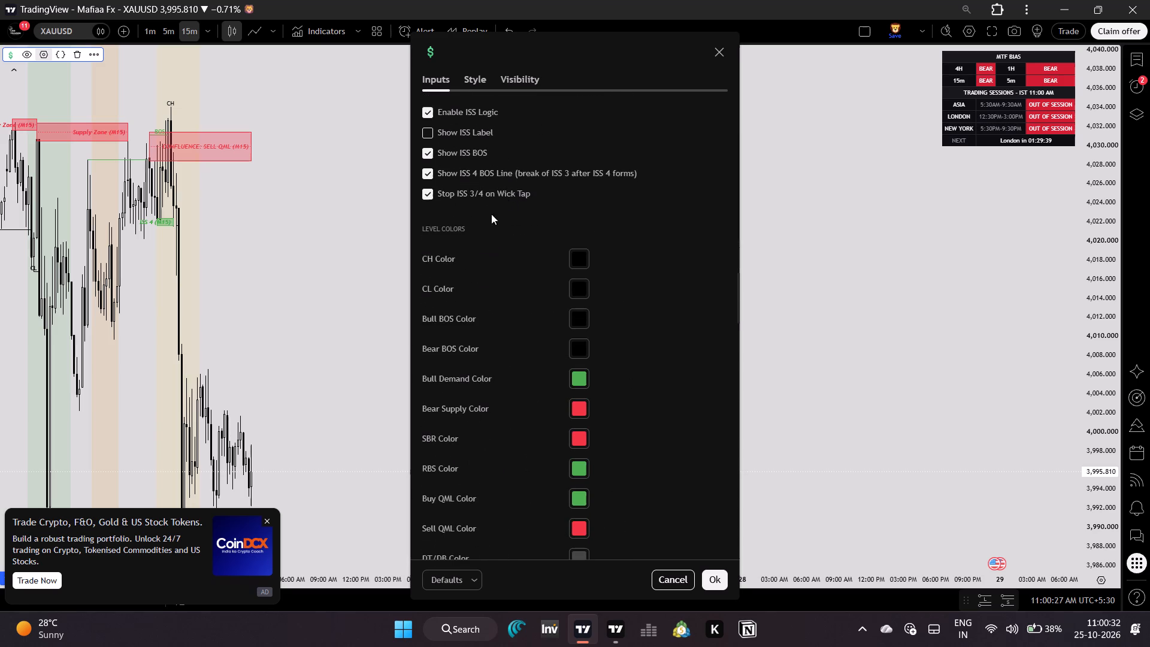
pyautogui.scroll(-4, 486, 220)
pyautogui.scroll(-6, 561, 326)
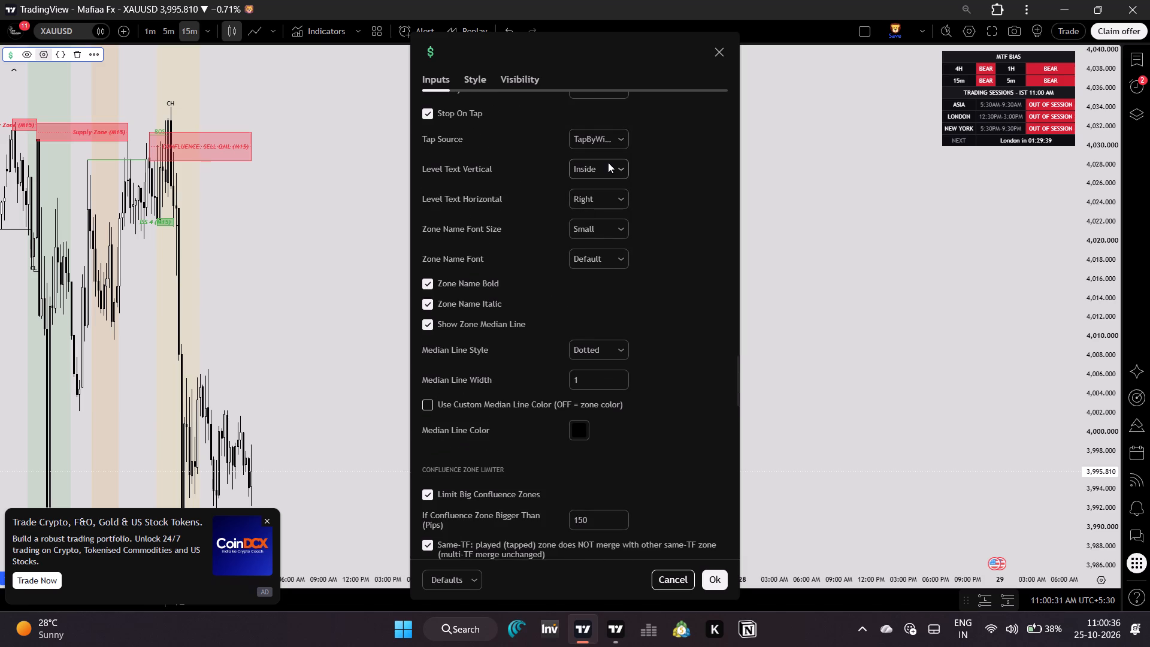
pyautogui.moveTo(606, 318); pyautogui.dragTo(598, 267)
pyautogui.scroll(-1, 598, 271)
# Examine the M15 supply and SELL QML confluence zones around the 23 October price action on the 15-minute chart.
pyautogui.moveTo(250, 250); pyautogui.dragTo(353, 234)
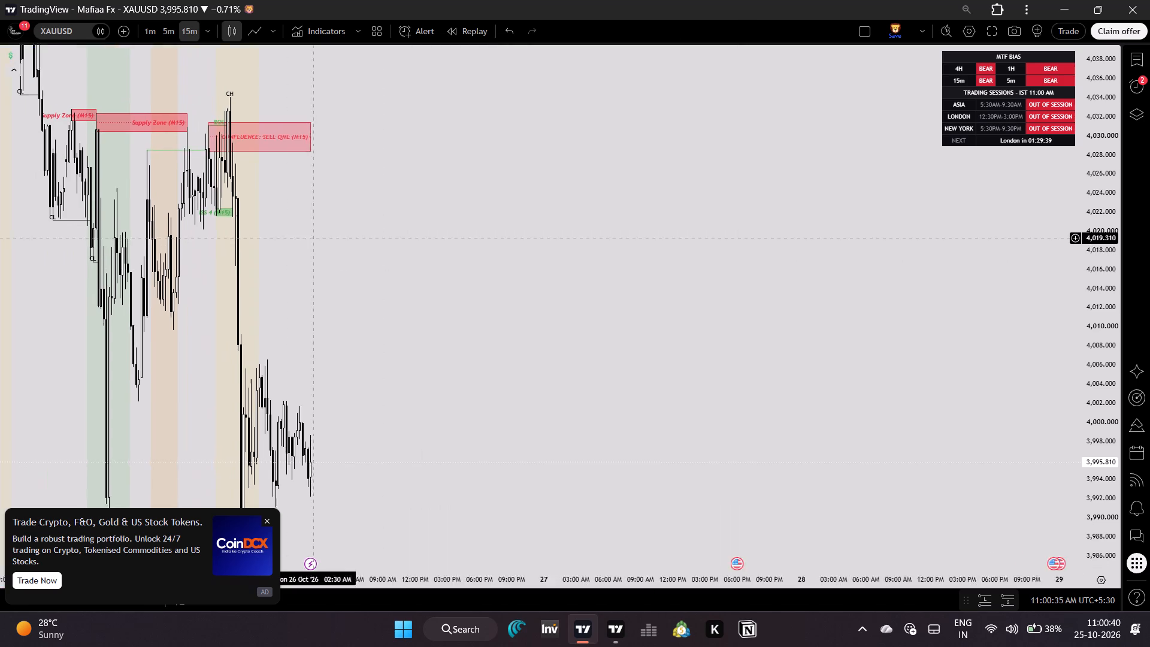
pyautogui.moveTo(353, 234); pyautogui.dragTo(422, 223)
pyautogui.moveTo(1080, 279); pyautogui.dragTo(1058, 428)
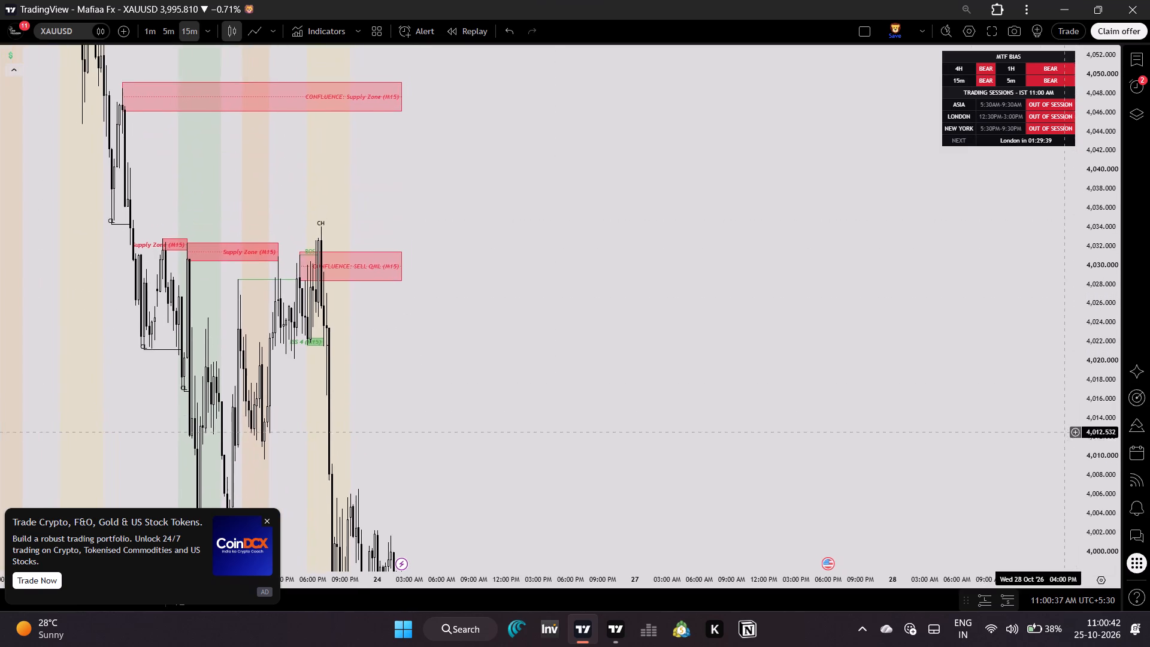
pyautogui.moveTo(709, 389); pyautogui.dragTo(1006, 324)
pyautogui.moveTo(1110, 244); pyautogui.dragTo(1104, 487)
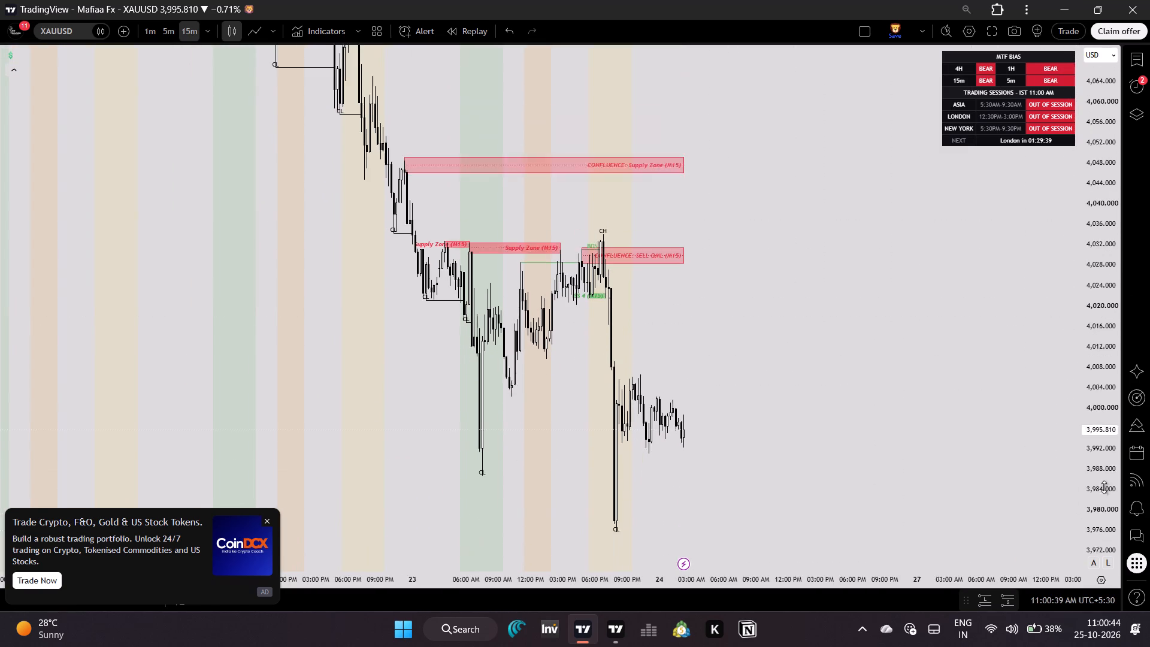
pyautogui.moveTo(1104, 487); pyautogui.dragTo(1099, 489)
pyautogui.moveTo(629, 395); pyautogui.dragTo(797, 401)
pyautogui.moveTo(722, 575); pyautogui.dragTo(138, 549)
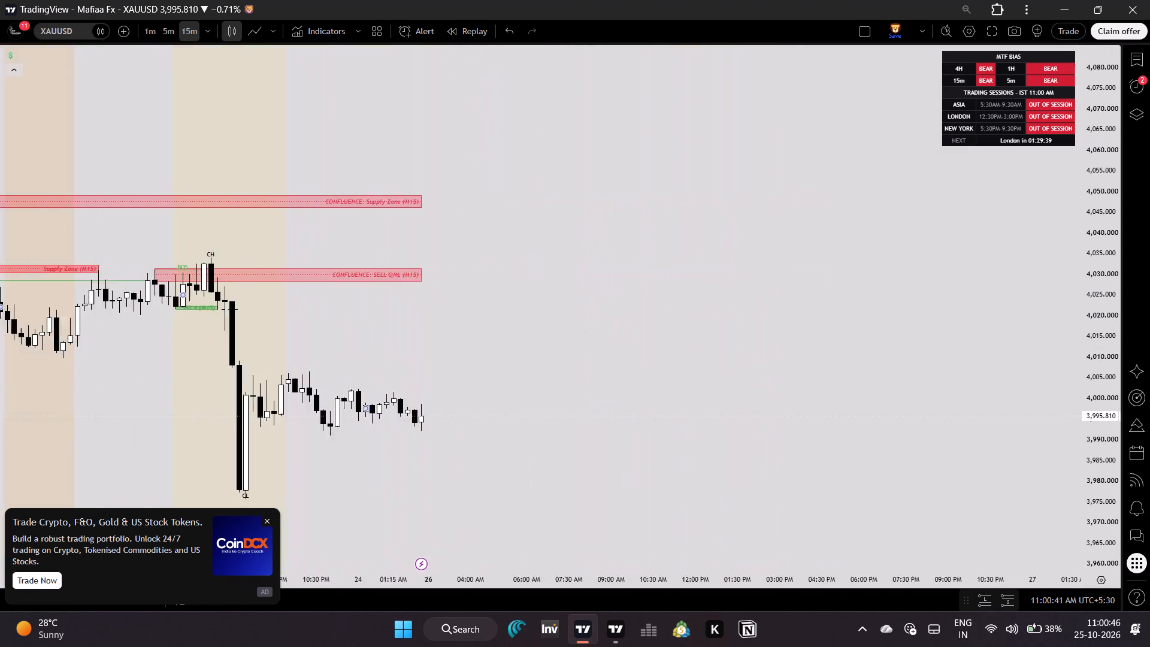
pyautogui.moveTo(298, 460); pyautogui.dragTo(505, 451)
pyautogui.moveTo(365, 451); pyautogui.dragTo(646, 433)
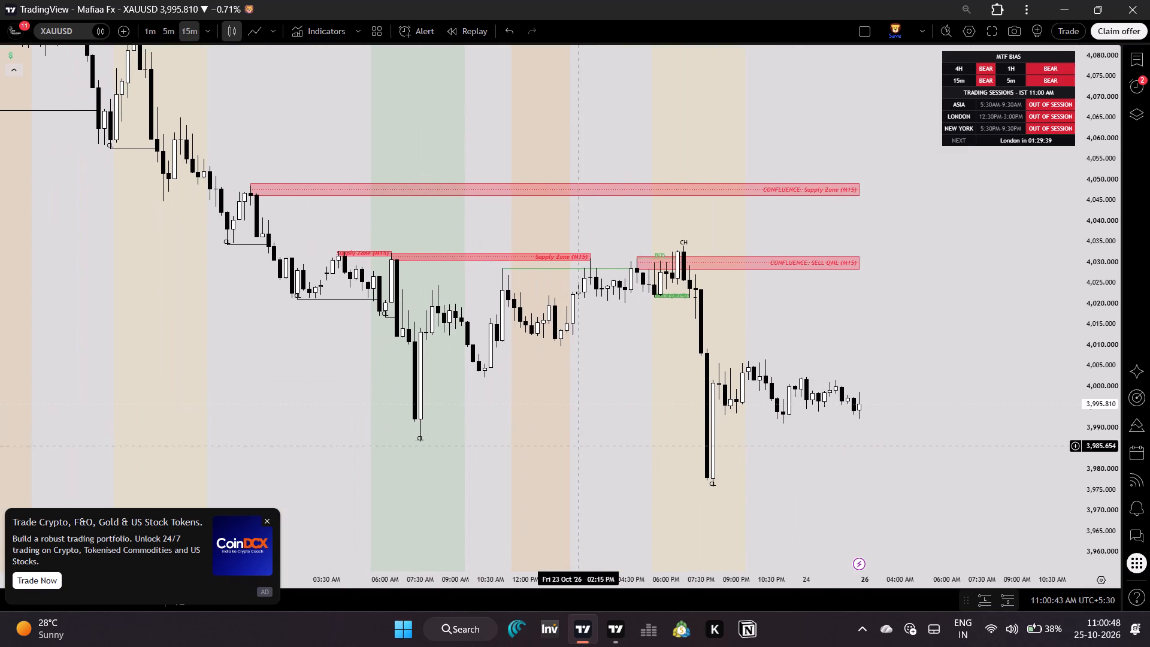
# Inspect the higher M15 and H1 supply zones above the 22 October decline and return to the 23 October zones.
pyautogui.moveTo(577, 581); pyautogui.dragTo(639, 581)
pyautogui.moveTo(587, 389); pyautogui.dragTo(742, 600)
pyautogui.moveTo(662, 421); pyautogui.dragTo(540, 504)
pyautogui.moveTo(593, 429); pyautogui.dragTo(679, 549)
pyautogui.moveTo(783, 464); pyautogui.dragTo(780, 488)
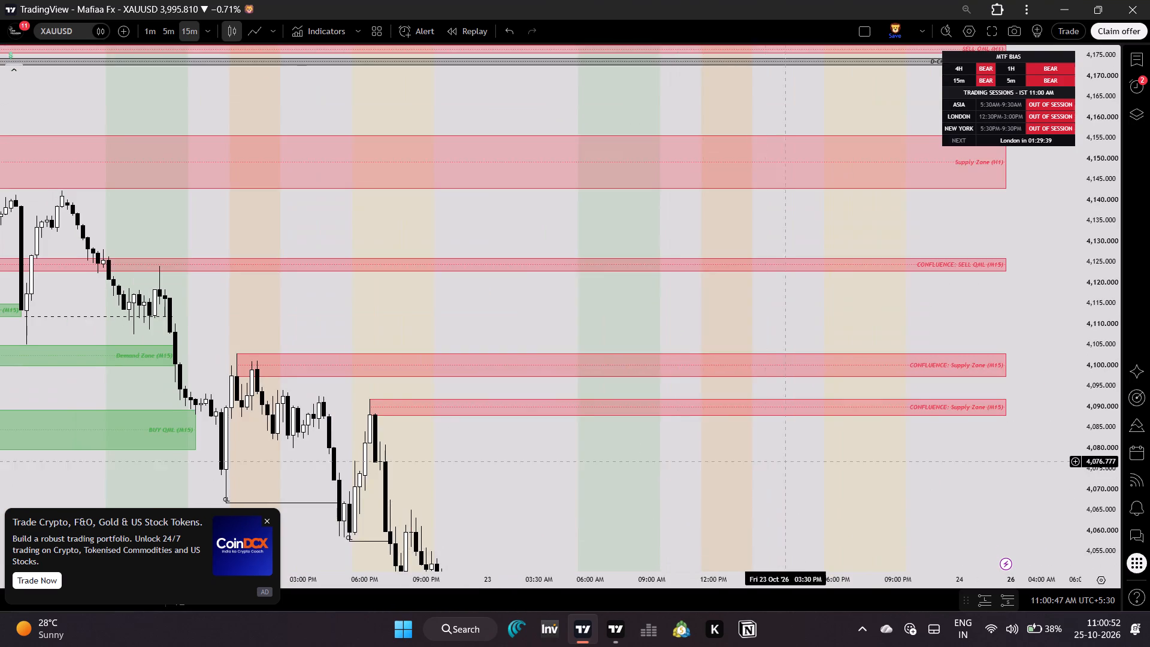
pyautogui.moveTo(780, 488); pyautogui.dragTo(739, 410)
pyautogui.moveTo(731, 375); pyautogui.dragTo(705, 220)
pyautogui.moveTo(680, 371); pyautogui.dragTo(563, 129)
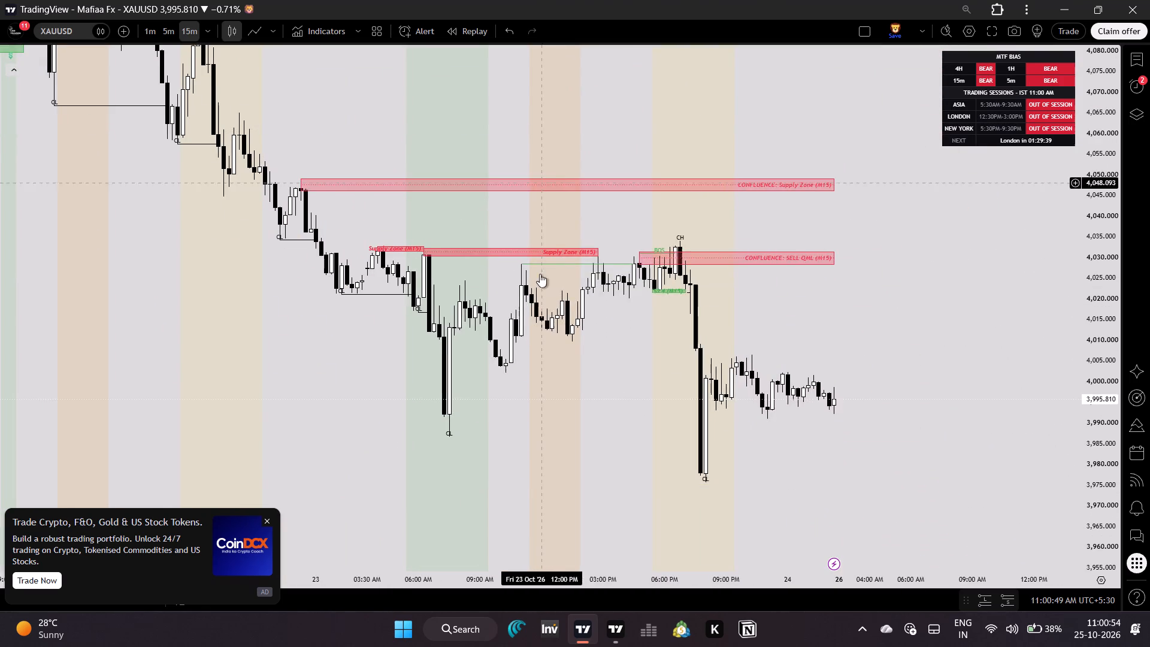
pyautogui.moveTo(538, 283); pyautogui.dragTo(523, 335)
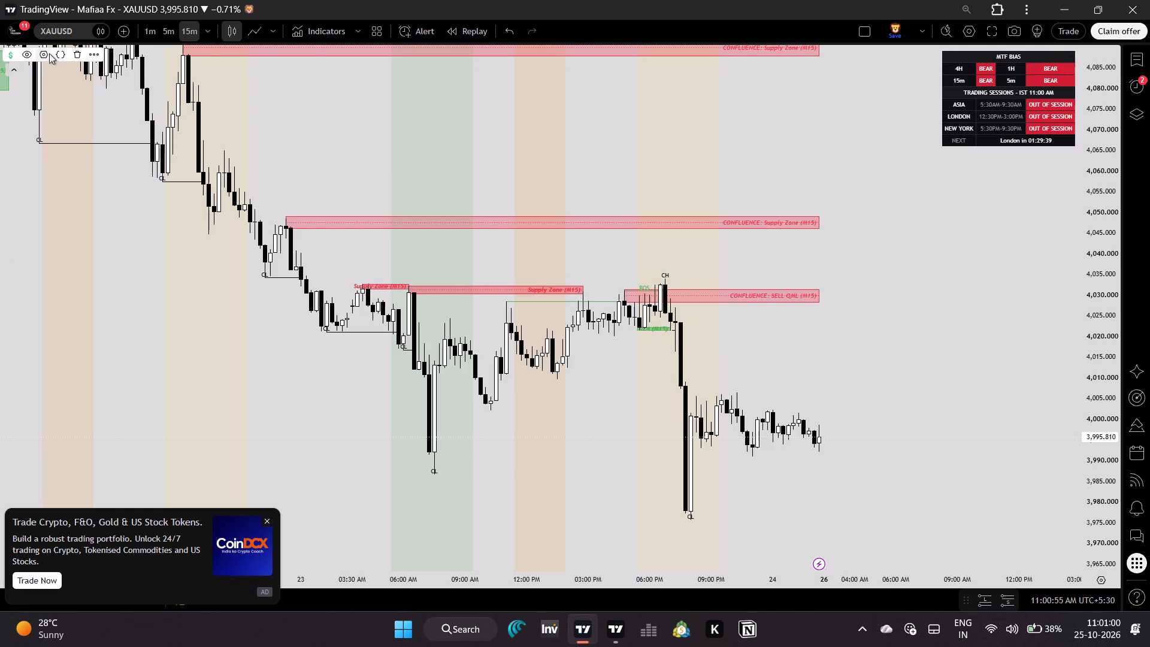
# Enable Confirmation Model (Master ON/OFF) in the indicator's inputs and review the remaining confirmation options.
pyautogui.click(39, 53)
pyautogui.scroll(-6, 514, 220)
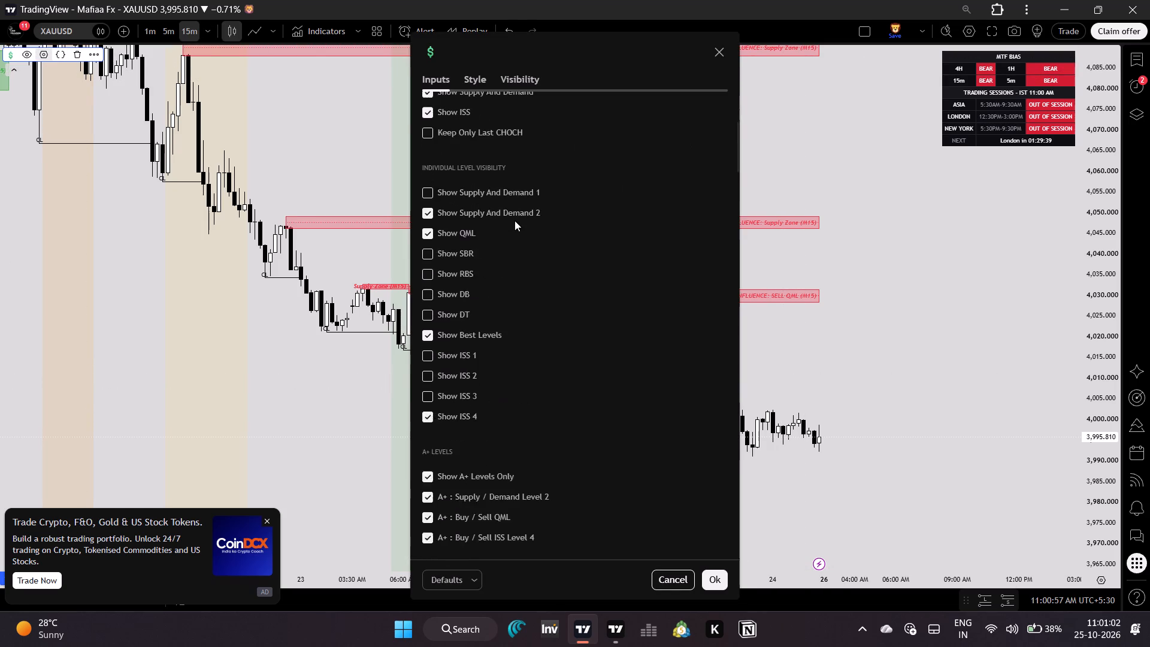
pyautogui.scroll(-20, 515, 220)
pyautogui.scroll(-17, 515, 220)
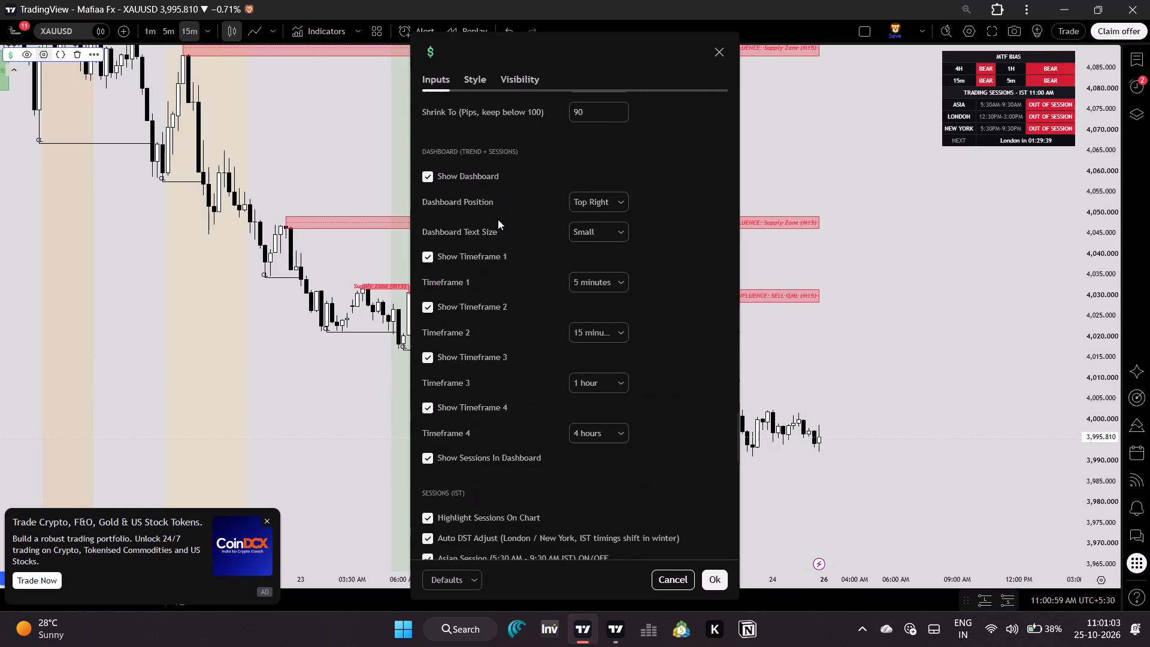
pyautogui.scroll(-7, 498, 219)
pyautogui.scroll(4, 502, 215)
pyautogui.scroll(-2, 502, 215)
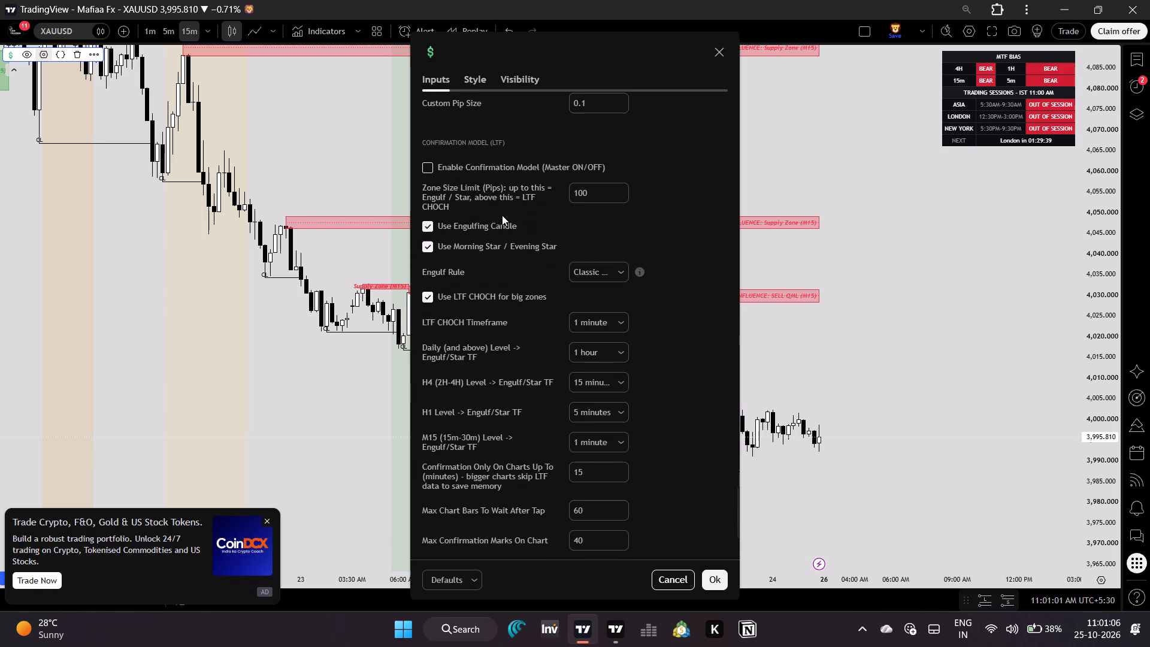
pyautogui.click(525, 168)
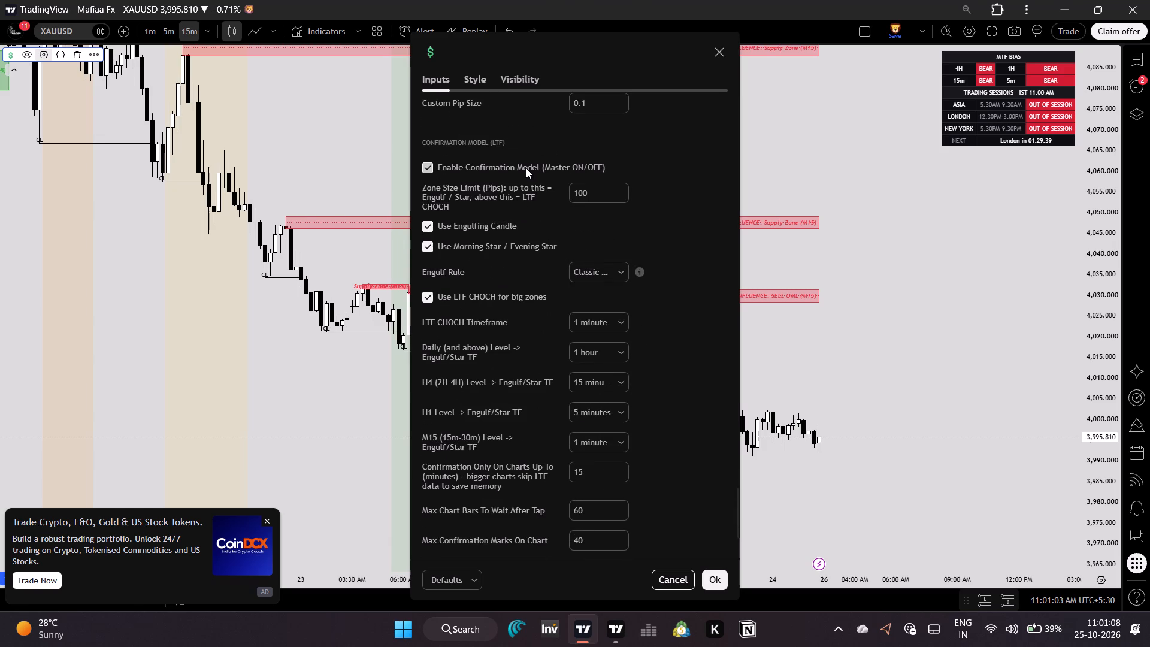
pyautogui.scroll(-5, 529, 210)
pyautogui.scroll(-1, 501, 386)
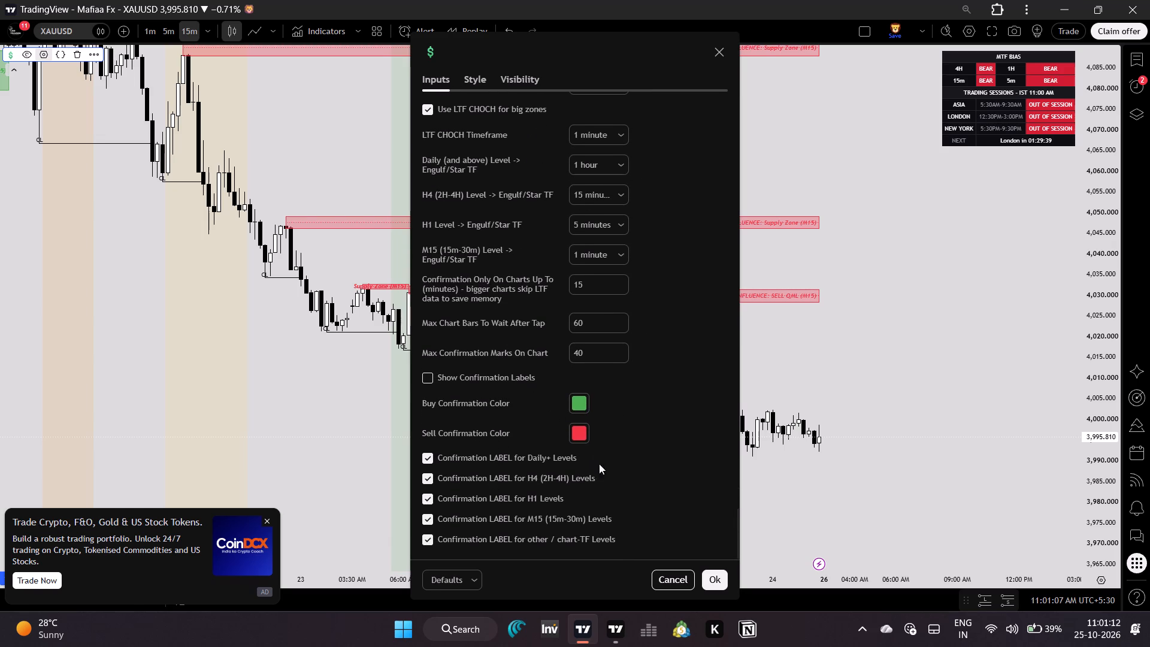
pyautogui.scroll(-3, 653, 483)
# Set the indicator's session highlight colors to green for New York, red for London and grey for Asian.
pyautogui.scroll(6, 642, 468)
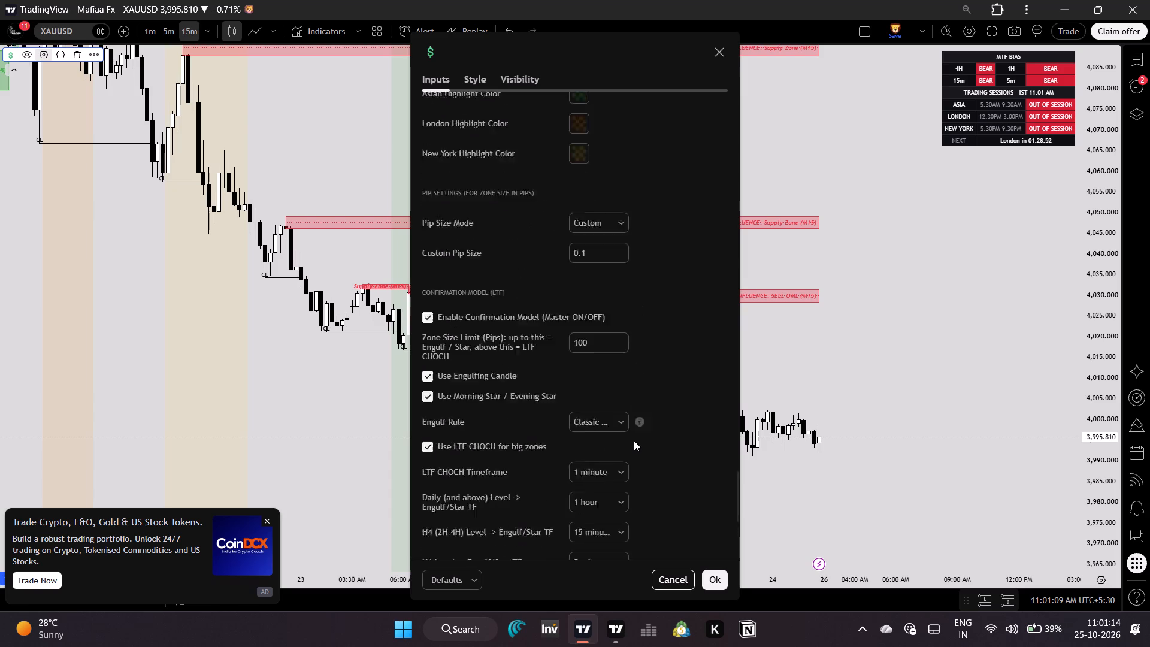
pyautogui.scroll(2, 634, 433)
pyautogui.click(580, 413)
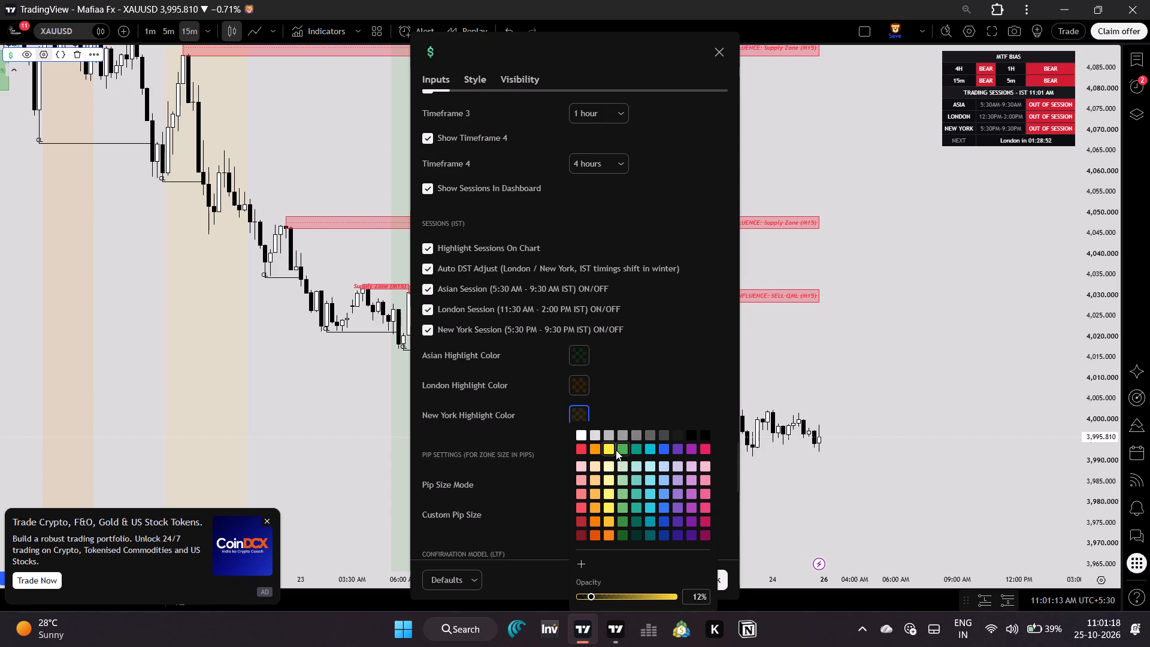
pyautogui.click(621, 450)
pyautogui.click(576, 376)
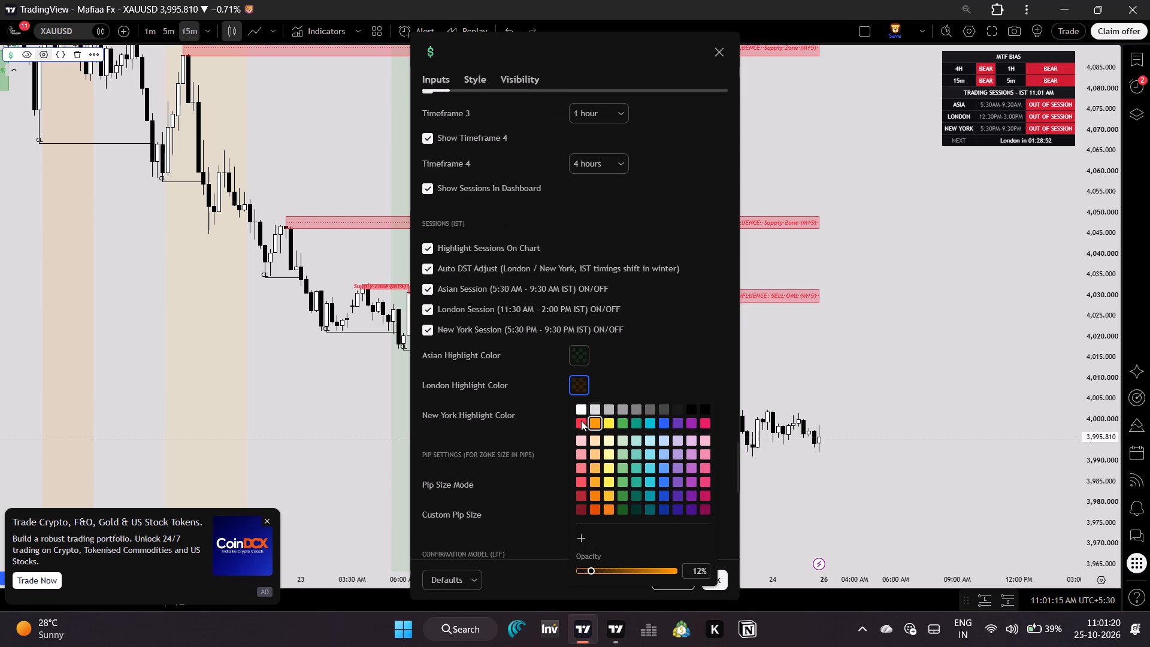
pyautogui.click(579, 421)
pyautogui.click(573, 365)
pyautogui.click(581, 354)
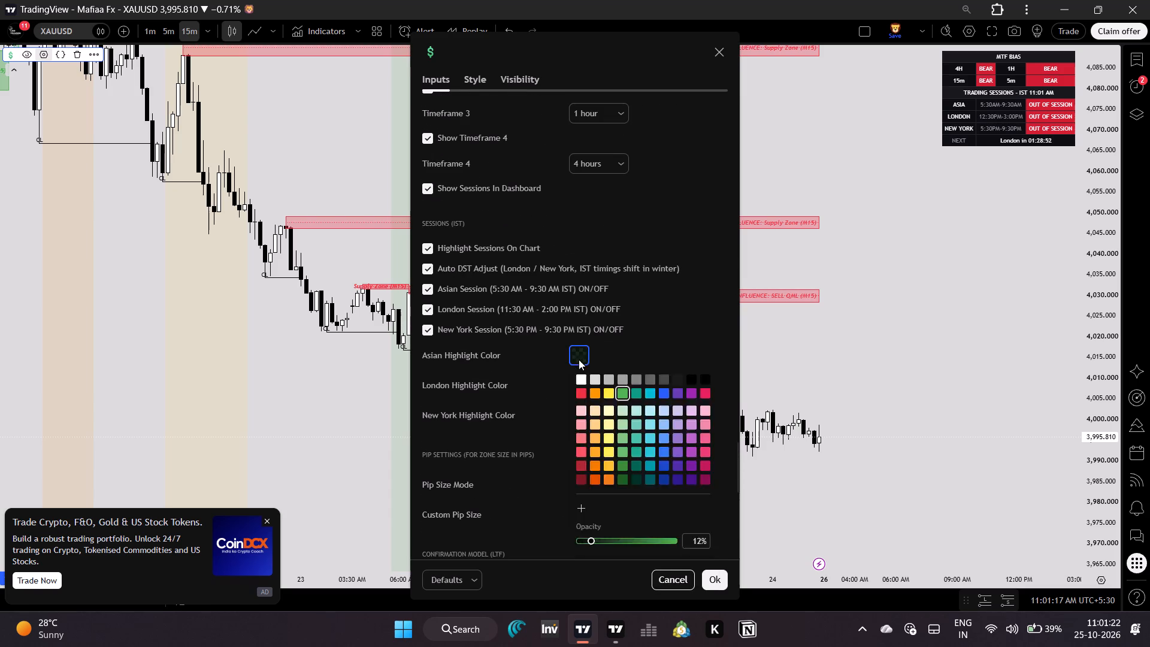
pyautogui.click(654, 378)
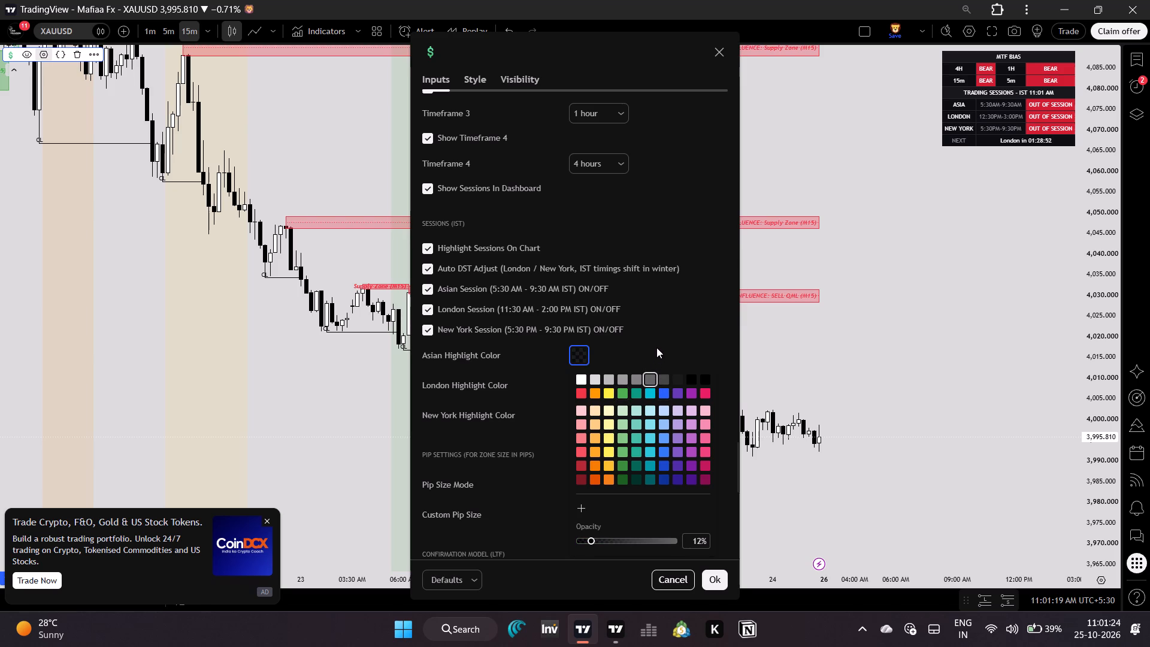
pyautogui.click(656, 347)
# Check the indicator's dashboard settings and apply the changed inputs to the chart.
pyautogui.scroll(3, 595, 355)
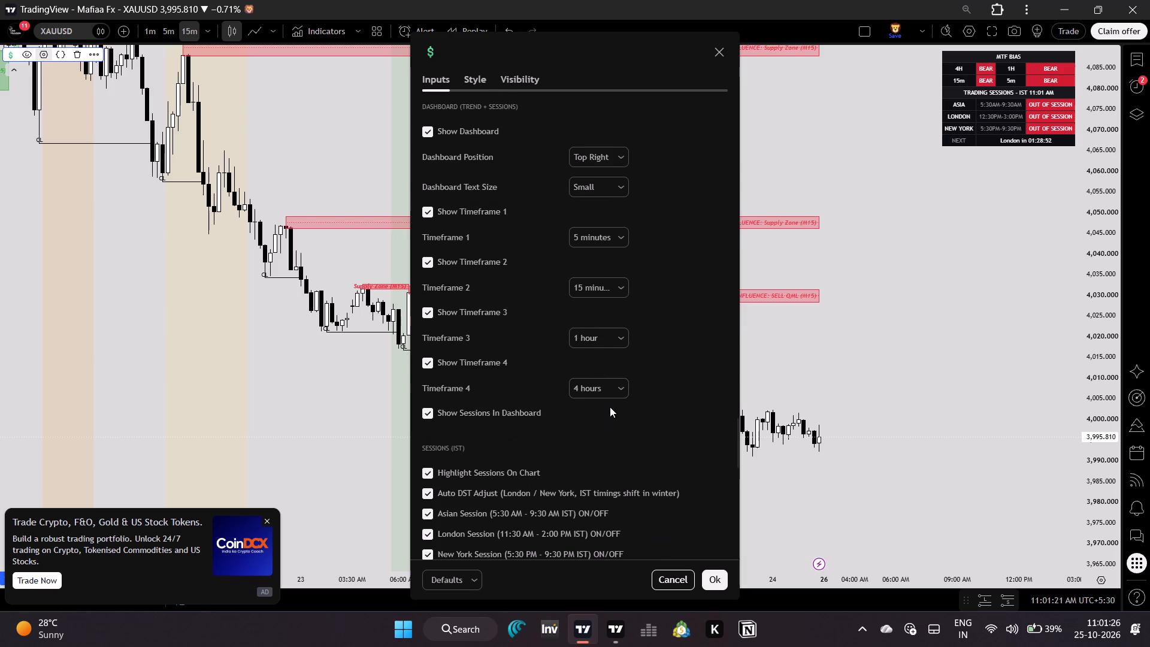
pyautogui.scroll(1, 610, 407)
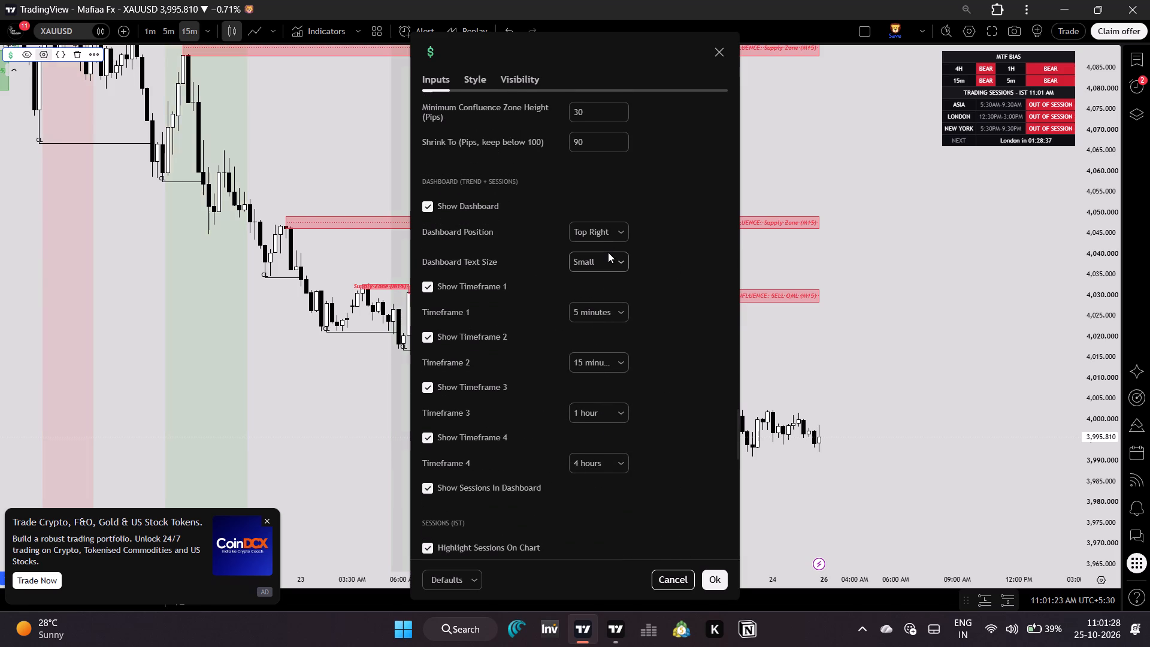
pyautogui.click(607, 253)
pyautogui.click(676, 246)
pyautogui.click(712, 573)
# Examine the M15 supply, demand and QML zones against the session highlights from 21 to 24 October.
pyautogui.moveTo(647, 485); pyautogui.dragTo(683, 465)
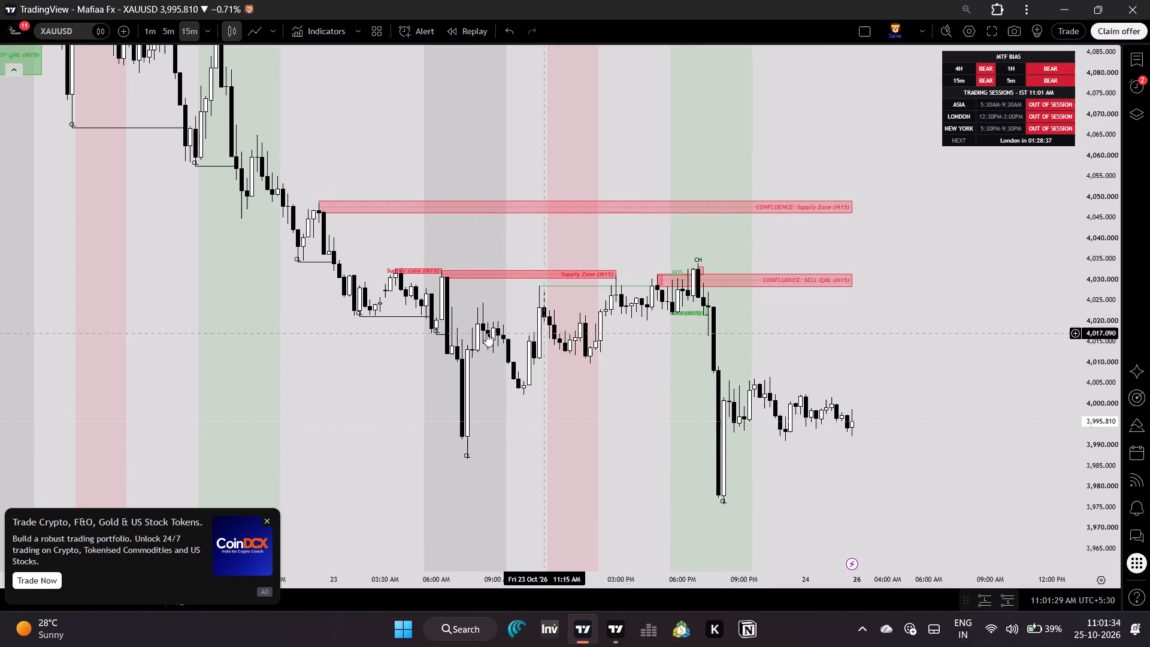
pyautogui.moveTo(471, 335); pyautogui.dragTo(684, 458)
pyautogui.moveTo(513, 377); pyautogui.dragTo(641, 485)
pyautogui.moveTo(465, 380); pyautogui.dragTo(600, 462)
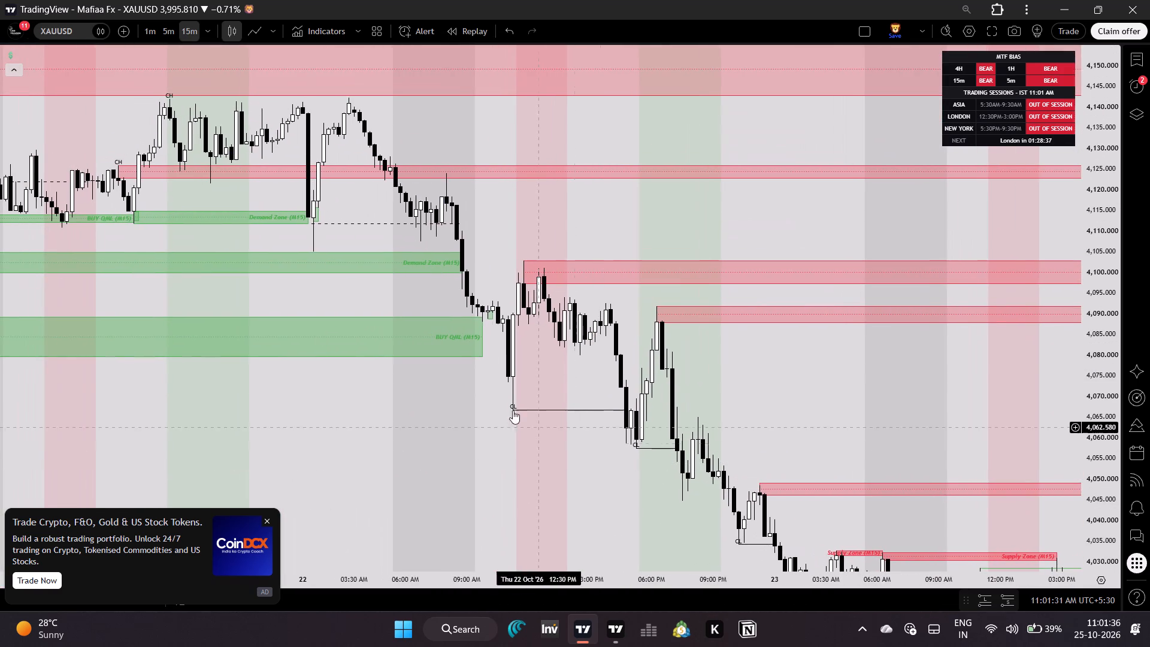
pyautogui.moveTo(474, 365); pyautogui.dragTo(622, 453)
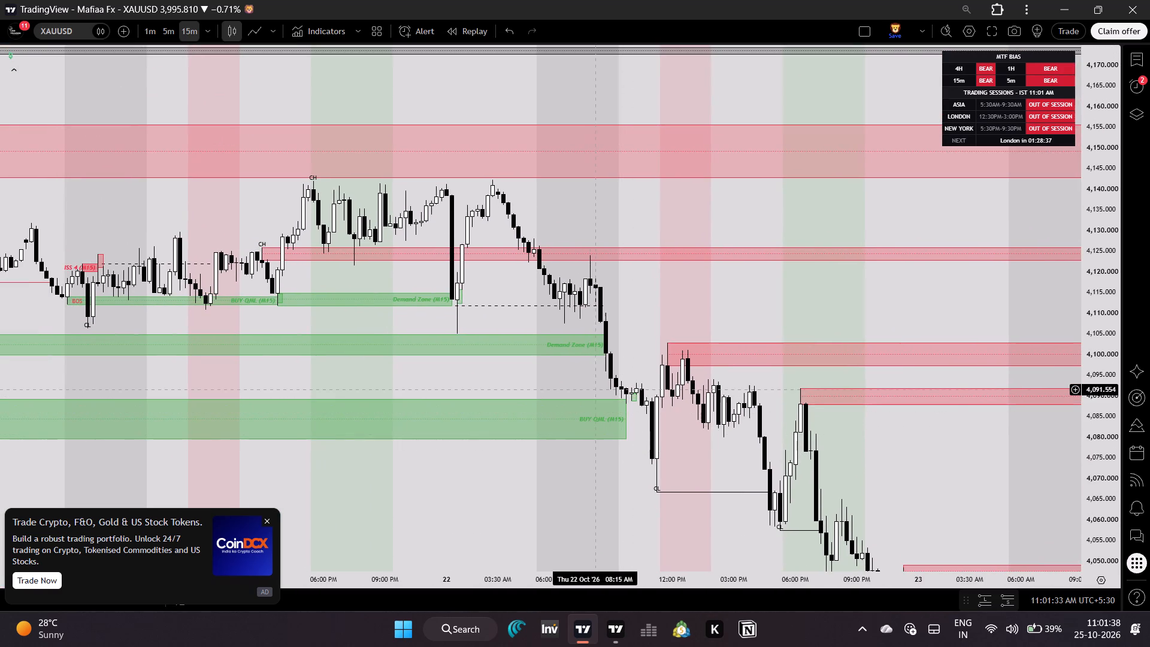
pyautogui.moveTo(787, 557); pyautogui.dragTo(246, 0)
pyautogui.moveTo(635, 240); pyautogui.dragTo(546, 326)
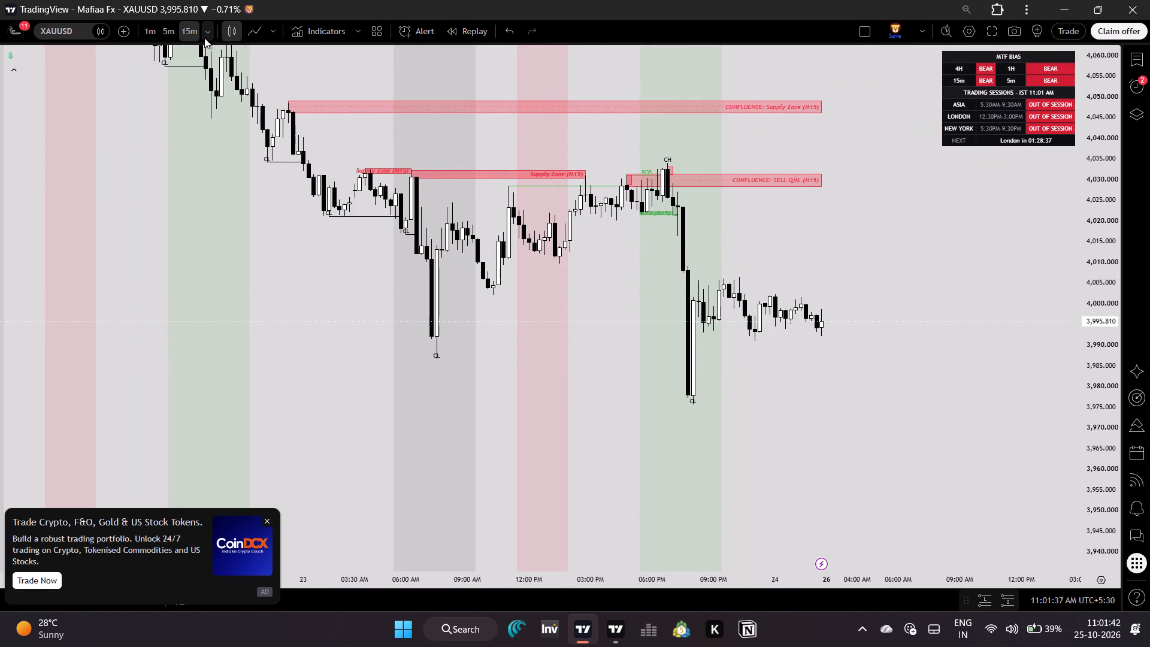
# Switch the XAUUSD chart to the 1-hour timeframe and examine its price history back to early October.
pyautogui.click(204, 38)
pyautogui.click(258, 484)
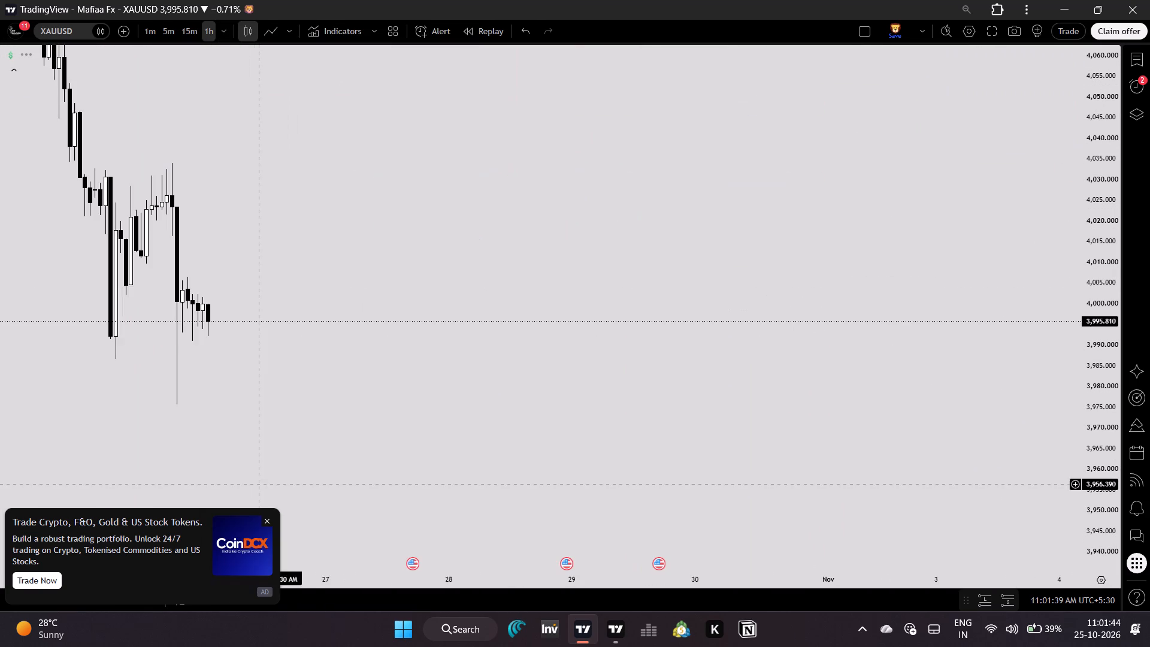
pyautogui.moveTo(267, 447); pyautogui.dragTo(933, 570)
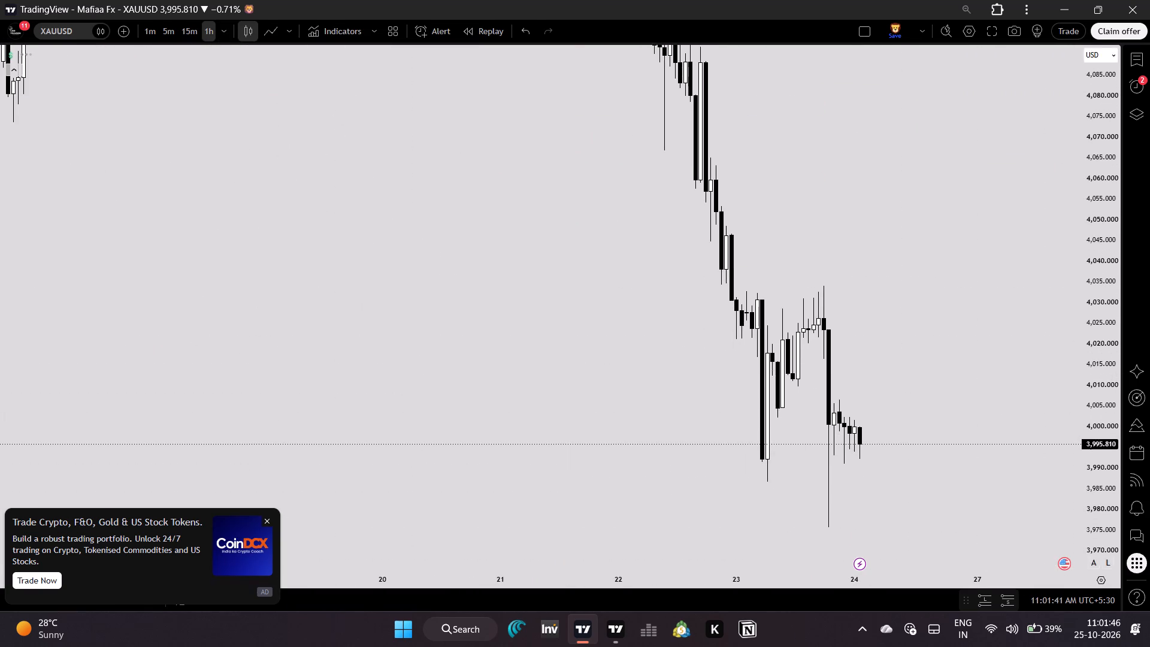
pyautogui.moveTo(901, 365); pyautogui.dragTo(785, 341)
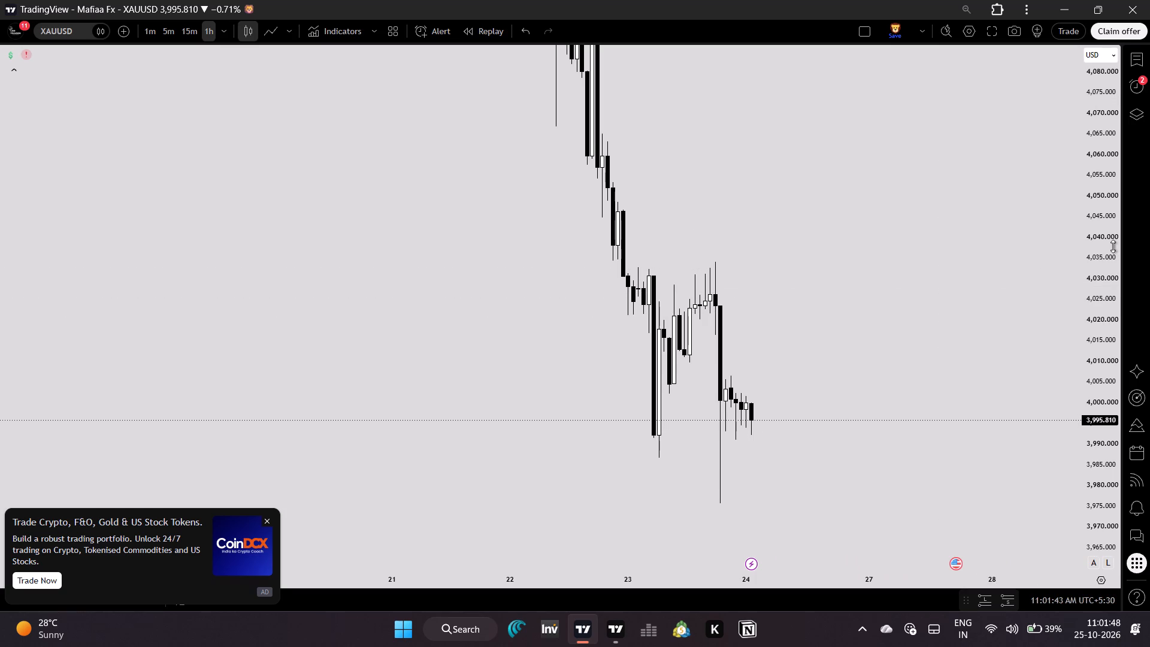
pyautogui.moveTo(1113, 258); pyautogui.dragTo(1112, 422)
pyautogui.moveTo(834, 334); pyautogui.dragTo(843, 458)
pyautogui.moveTo(727, 575); pyautogui.dragTo(988, 583)
pyautogui.moveTo(1104, 340); pyautogui.dragTo(1093, 516)
pyautogui.moveTo(964, 346); pyautogui.dragTo(948, 451)
pyautogui.moveTo(805, 582); pyautogui.dragTo(646, 578)
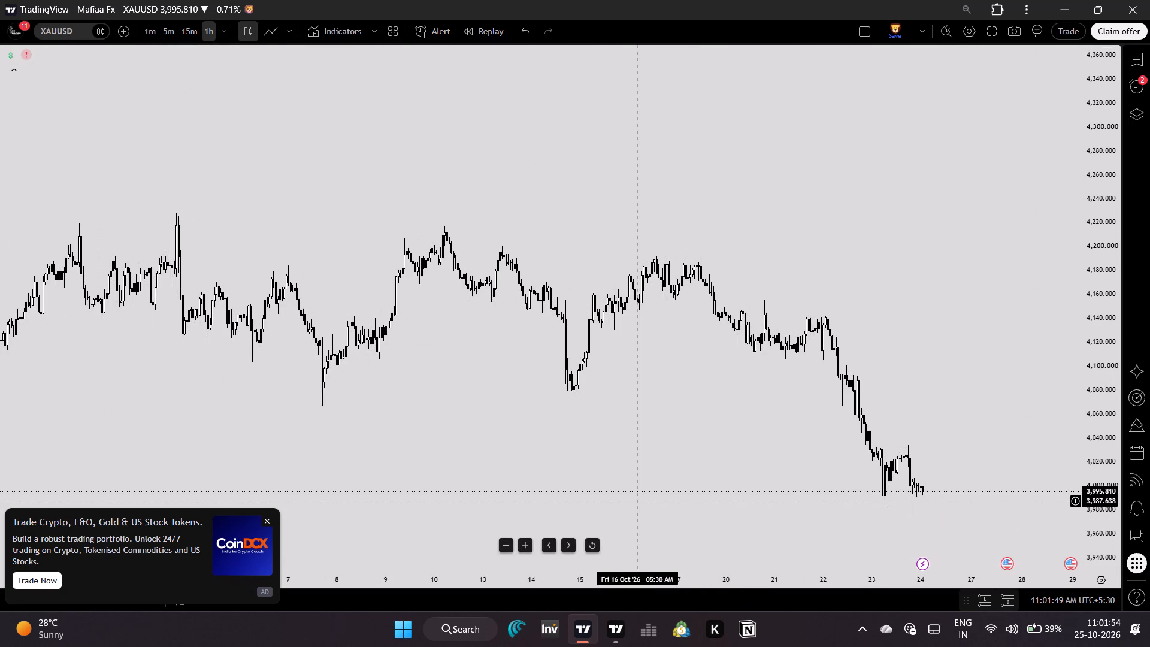
# Switch to the TradingView desktop app and remove the Master Trend & Session Dashboard Pro indicator from the XAUUSD chart.
pyautogui.click(623, 630)
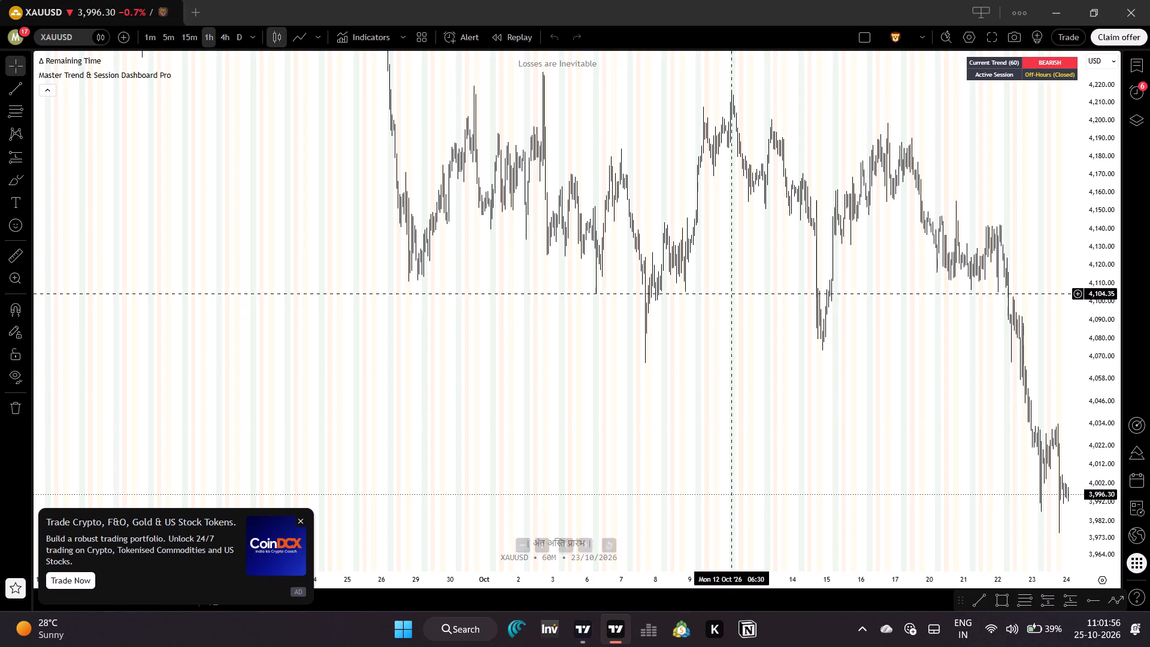
pyautogui.moveTo(868, 424); pyautogui.dragTo(676, 386)
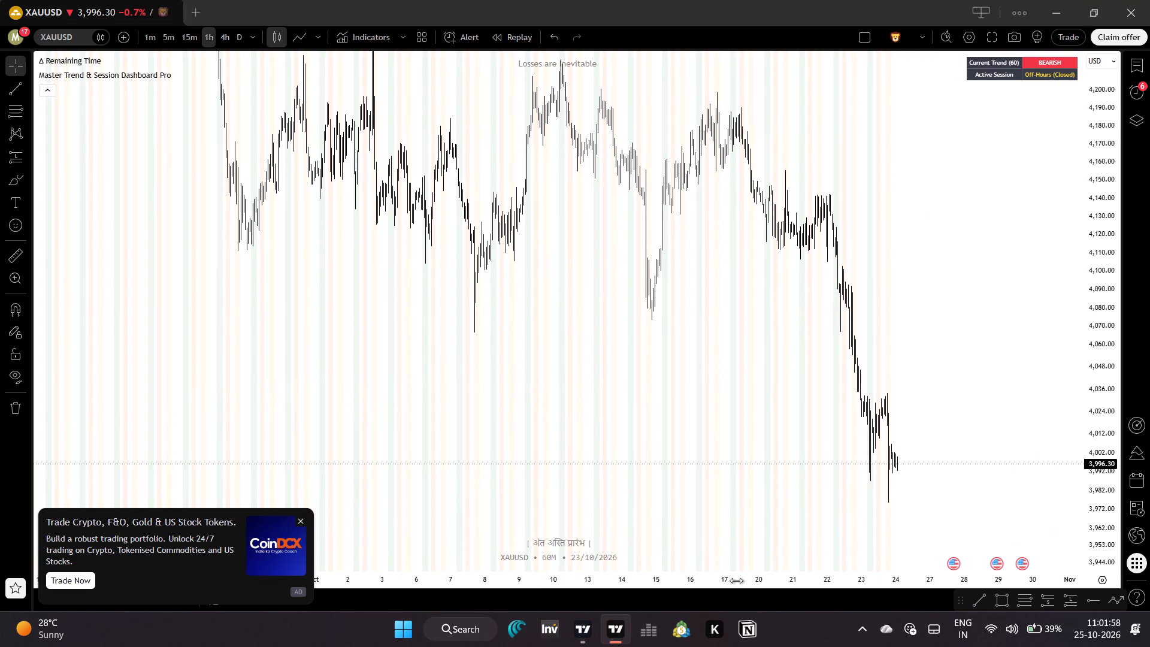
pyautogui.moveTo(735, 581); pyautogui.dragTo(377, 547)
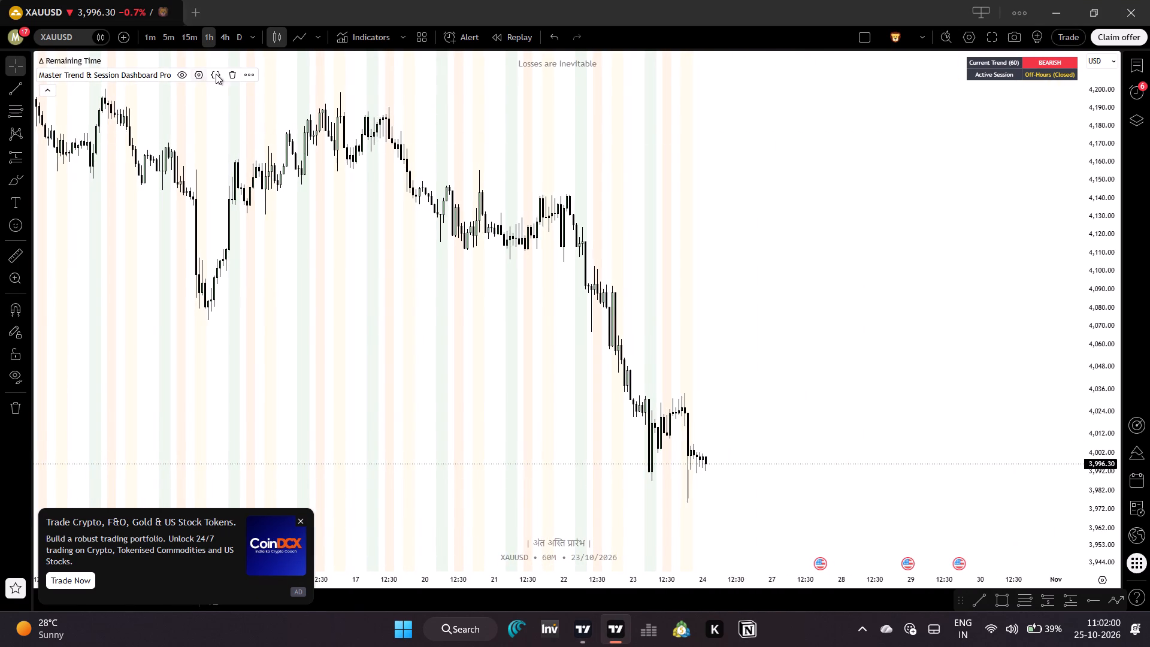
pyautogui.click(229, 74)
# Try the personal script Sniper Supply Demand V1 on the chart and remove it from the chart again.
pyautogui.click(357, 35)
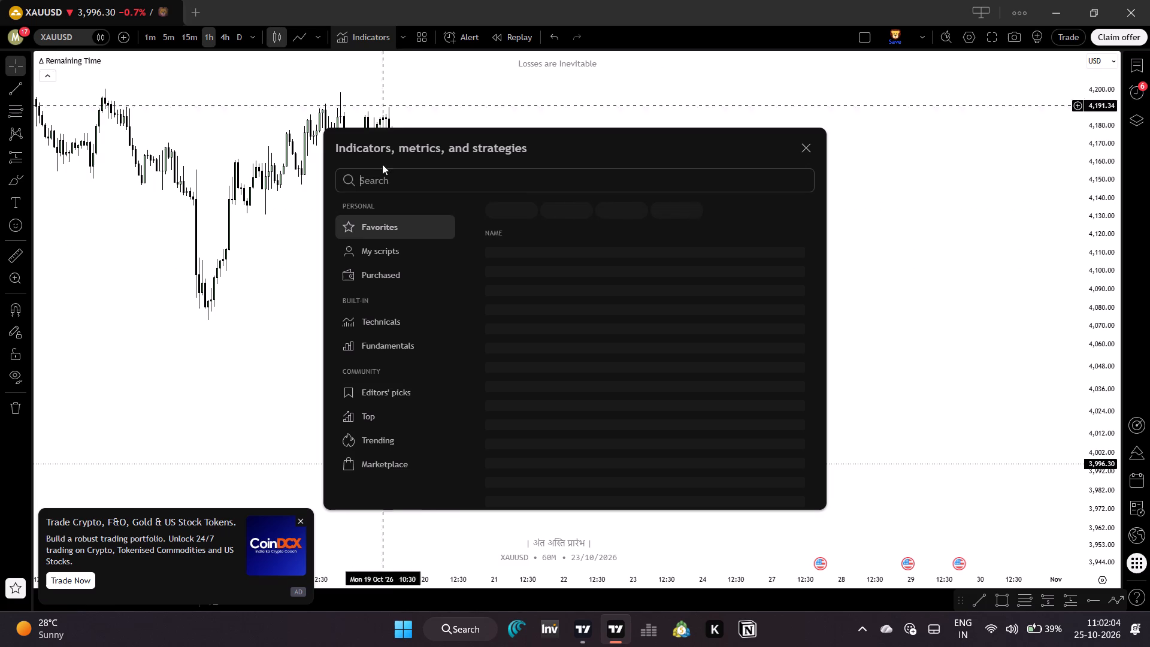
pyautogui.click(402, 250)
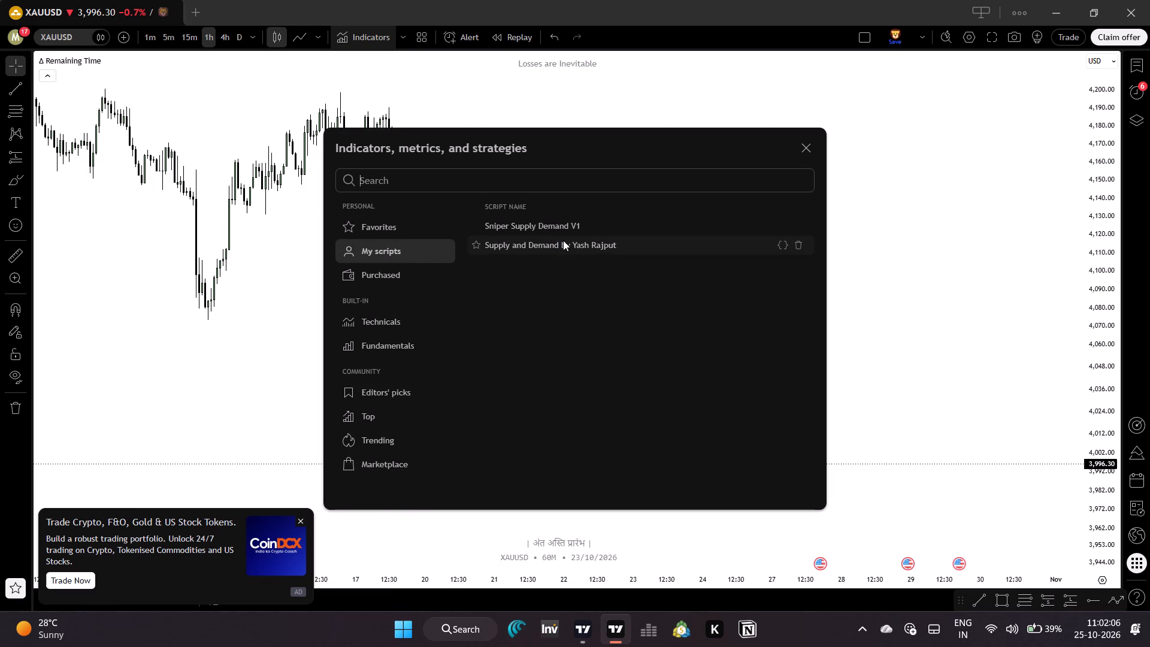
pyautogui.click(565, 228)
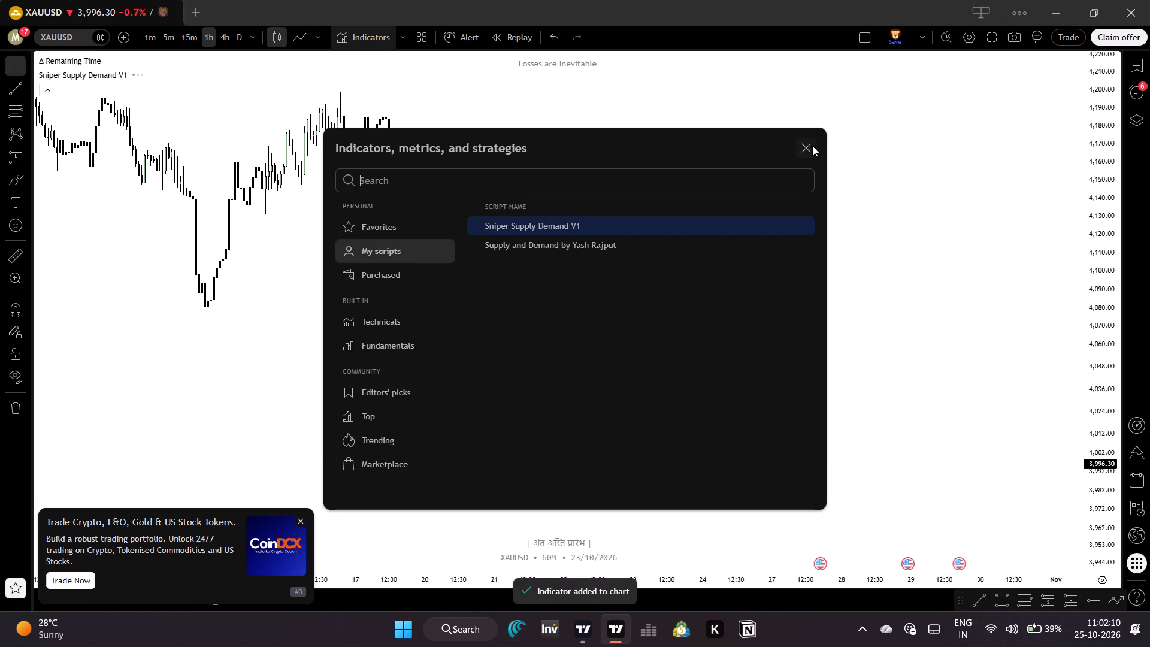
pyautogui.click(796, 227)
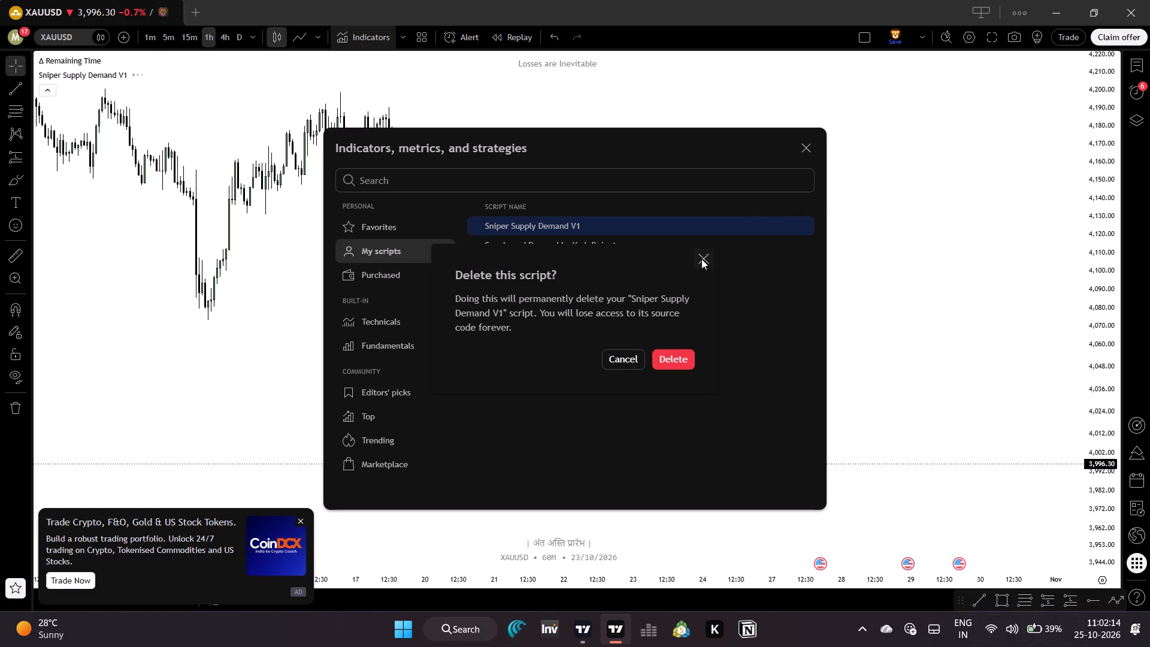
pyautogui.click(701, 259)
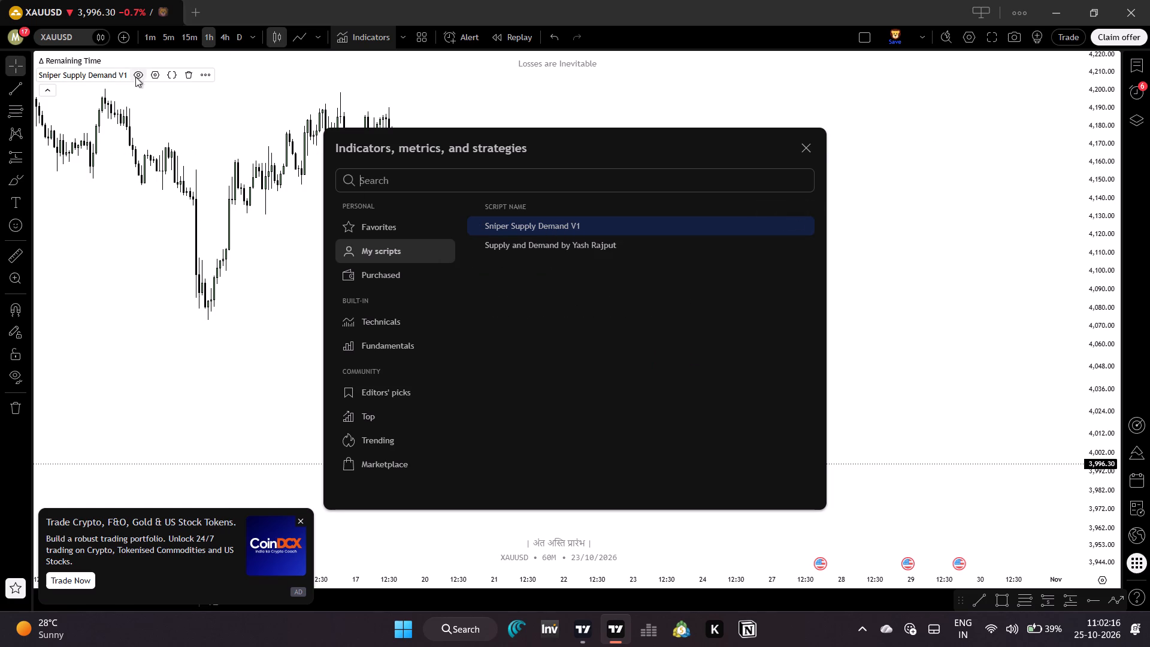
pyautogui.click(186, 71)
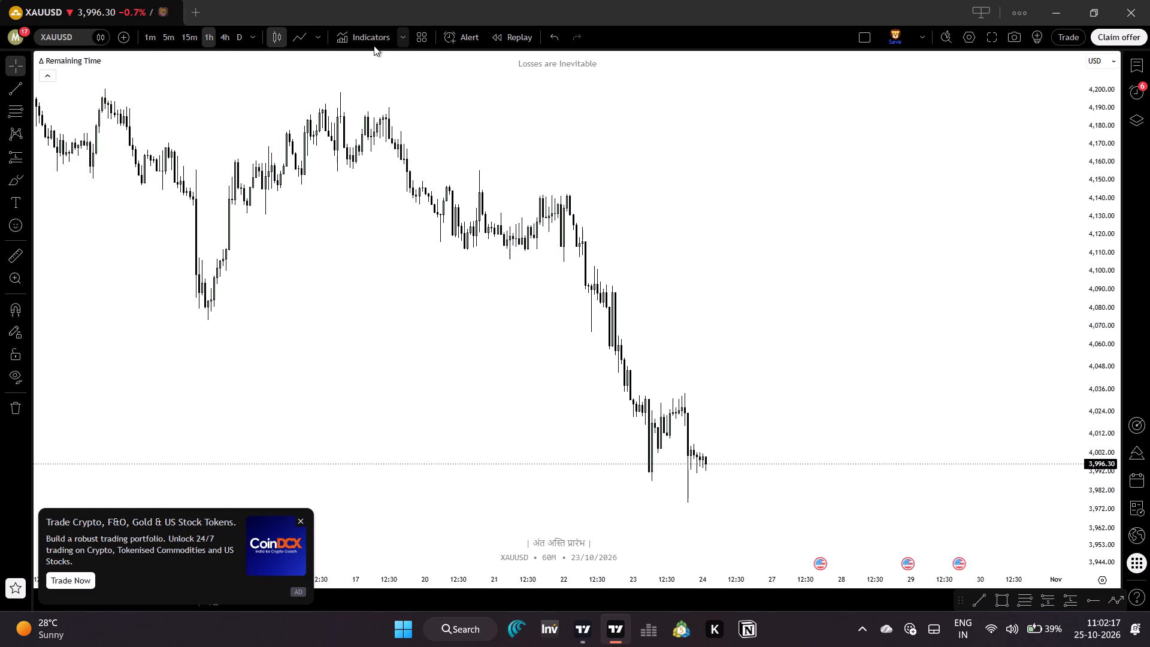
# Add the personal Supply and Demand script to the XAUUSD chart.
pyautogui.click(374, 42)
pyautogui.click(547, 249)
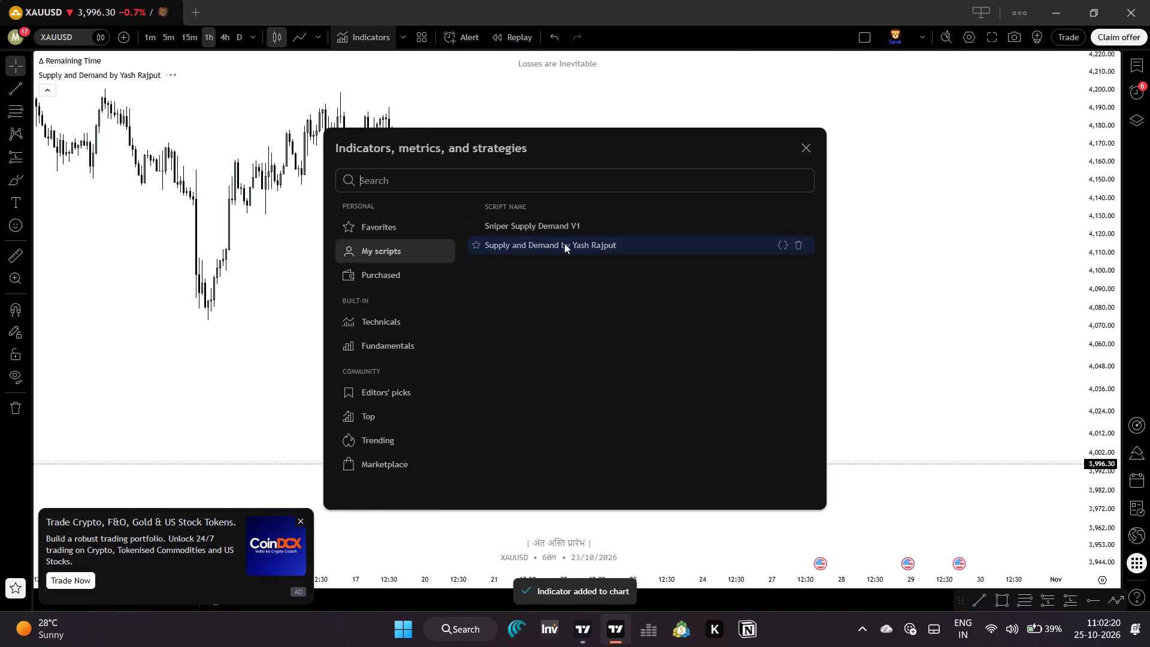
pyautogui.click(809, 149)
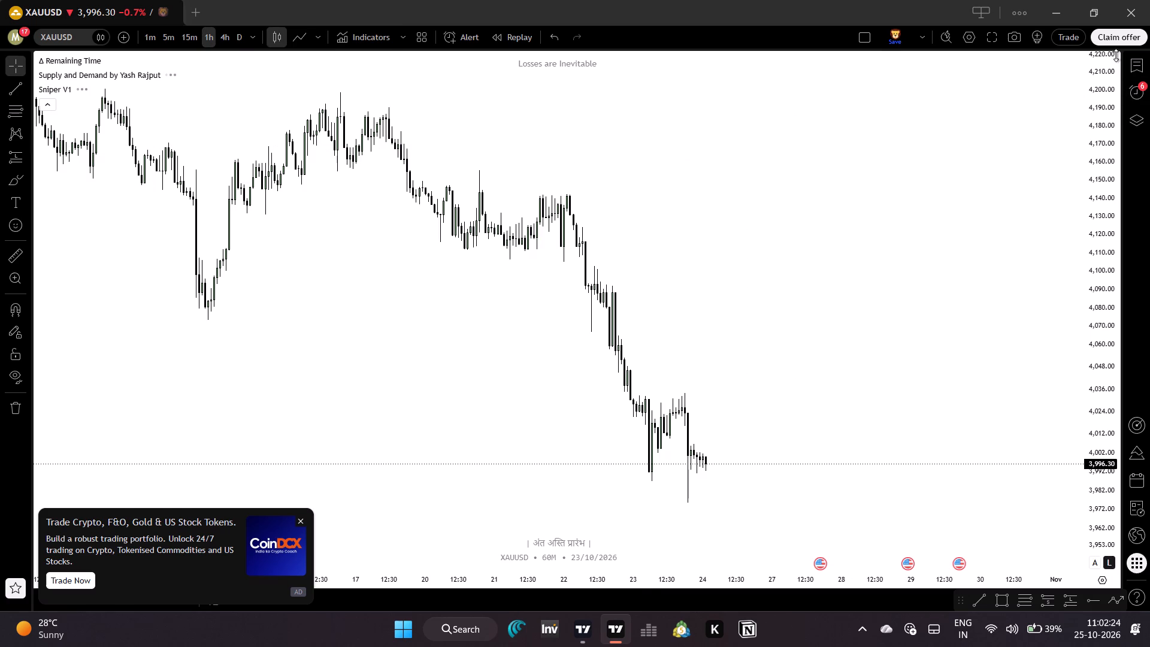
# Load XAUUSD from the watchlist and close the watchlist.
pyautogui.click(1135, 66)
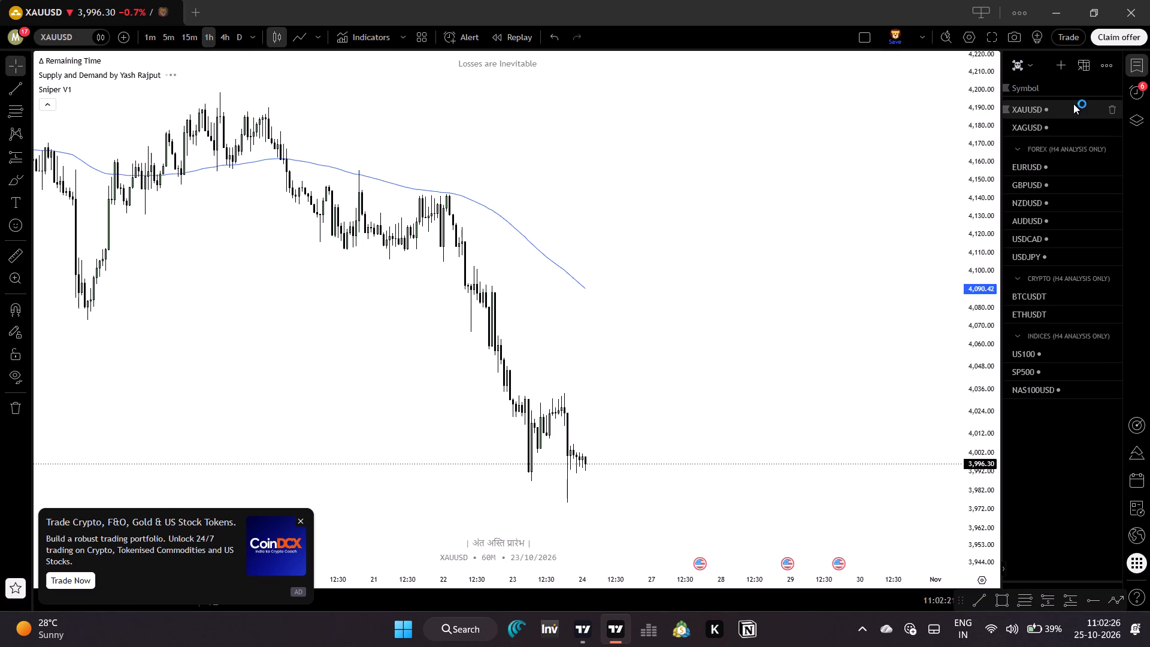
pyautogui.click(1073, 104)
pyautogui.click(1145, 68)
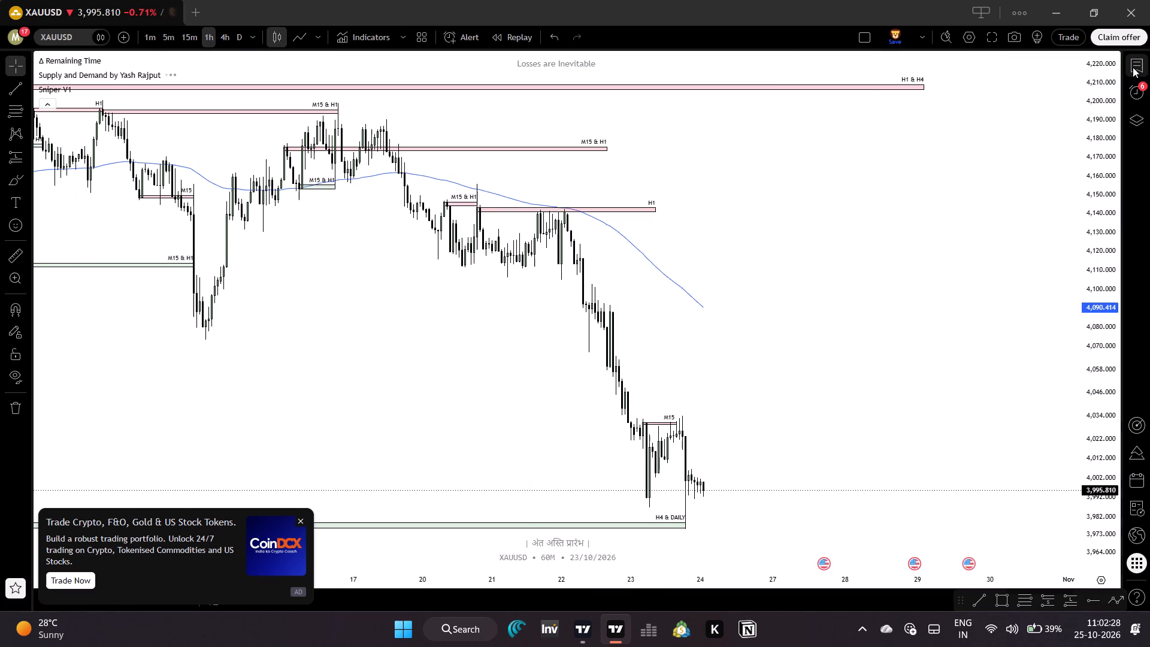
# Clear the XAUUSD chart by removing the Sniper V1 indicator and hiding the drawings.
pyautogui.click(127, 84)
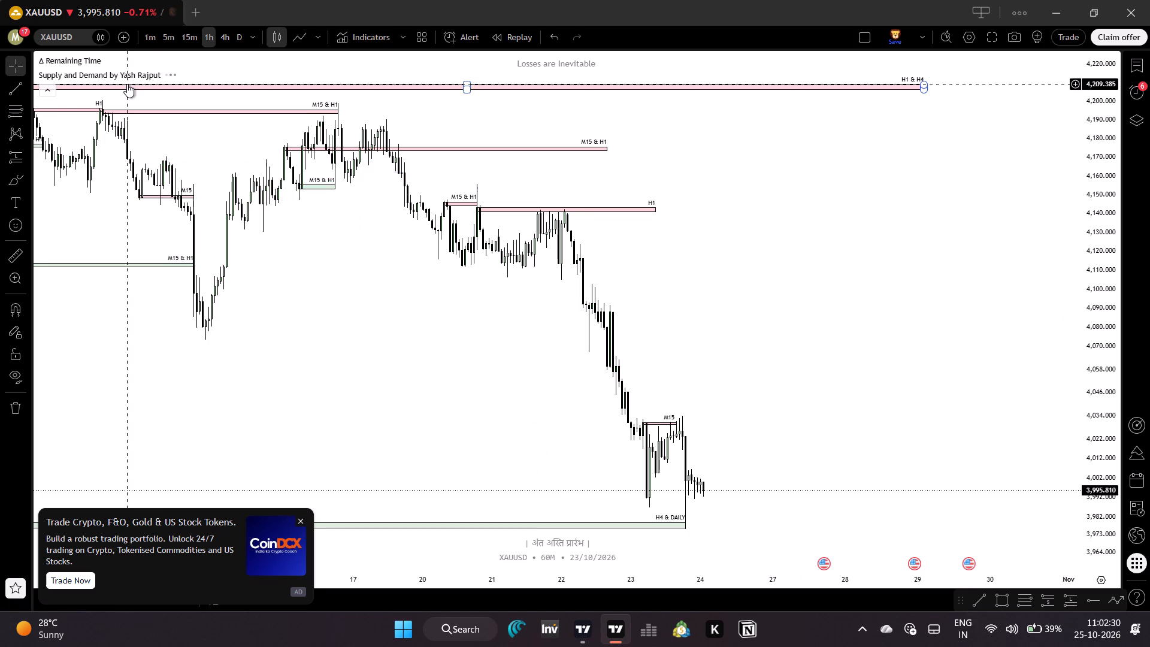
pyautogui.click(14, 376)
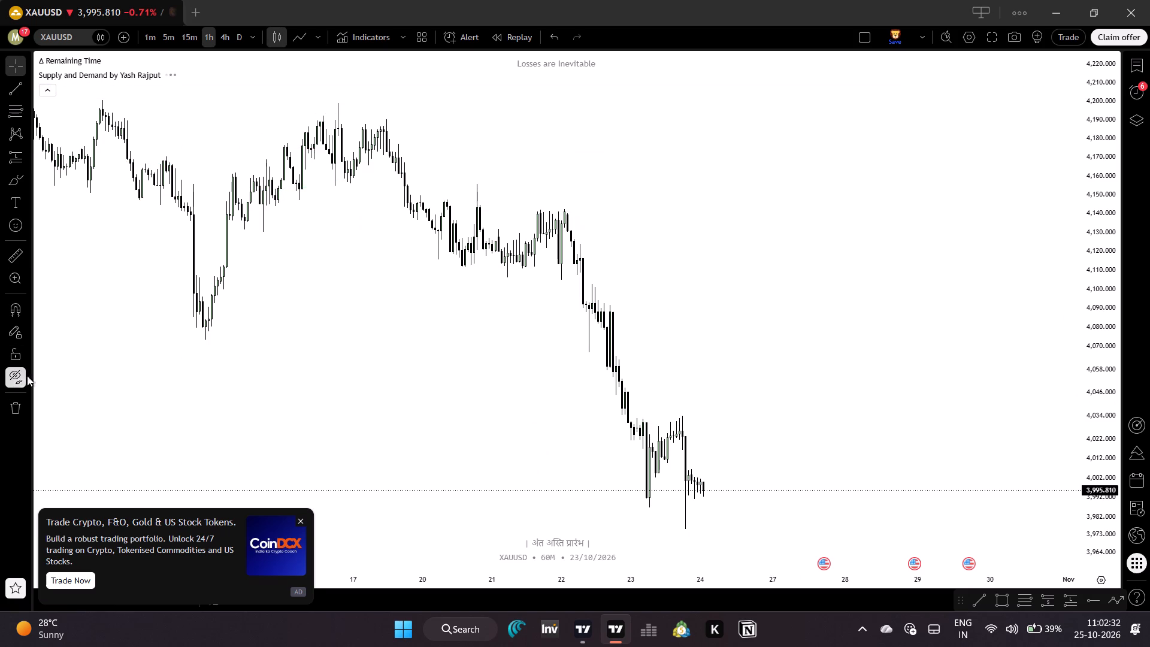
pyautogui.moveTo(357, 427); pyautogui.dragTo(498, 413)
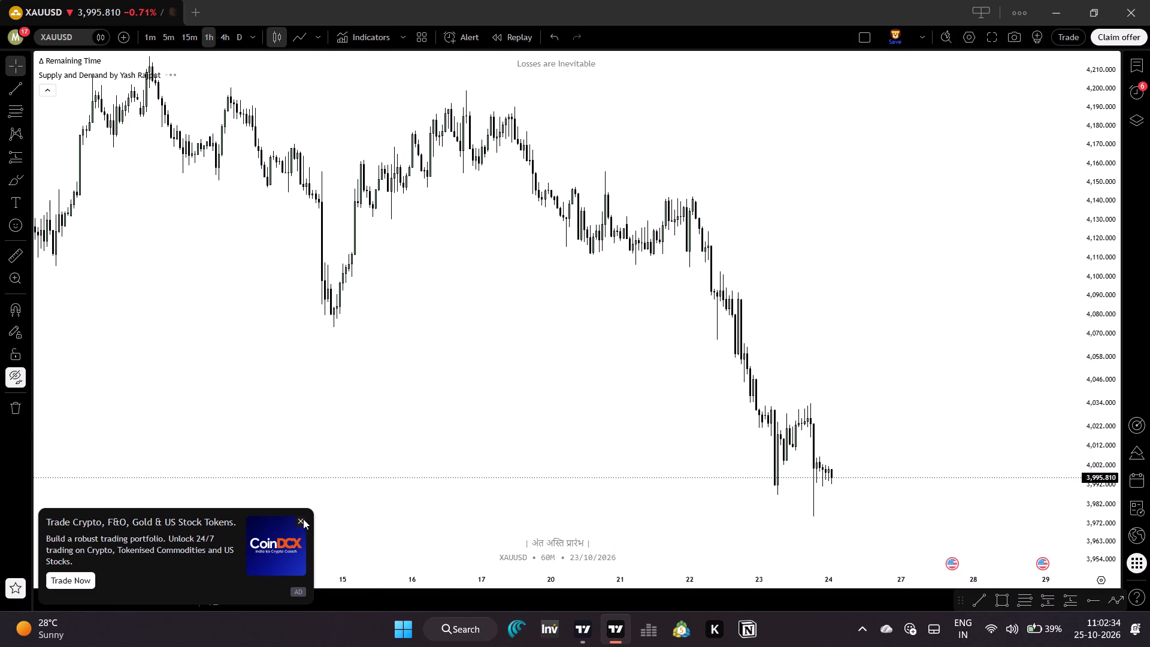
# Dismiss the advertisement covering the chart.
pyautogui.click(303, 519)
# Show the hidden system tray icons.
pyautogui.click(873, 630)
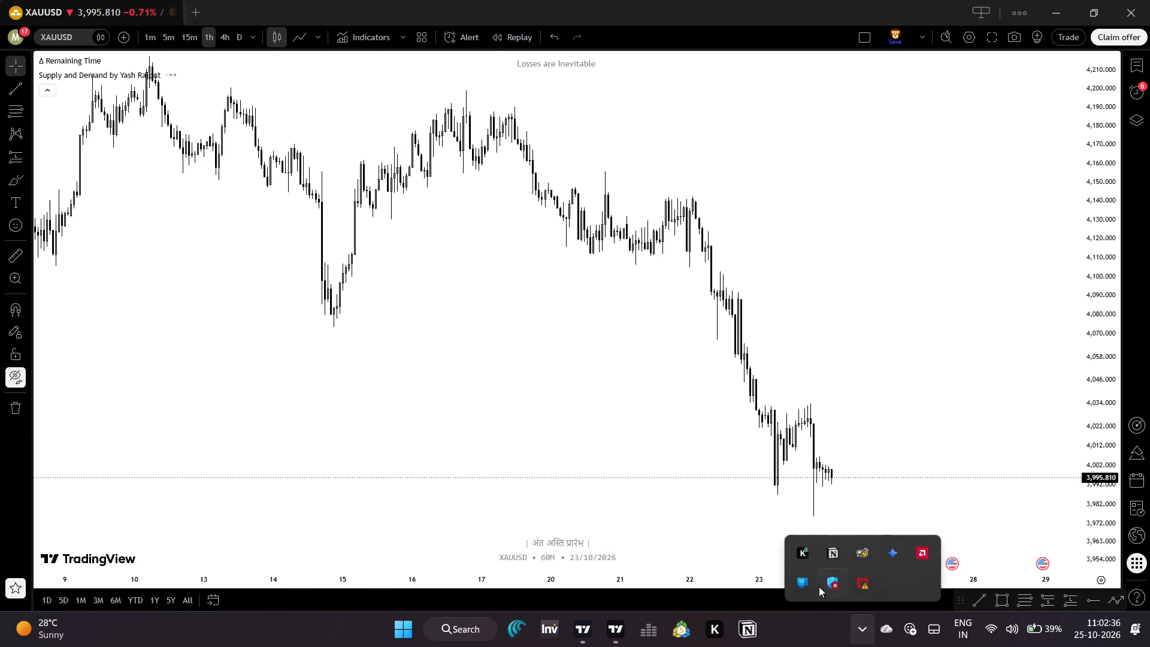
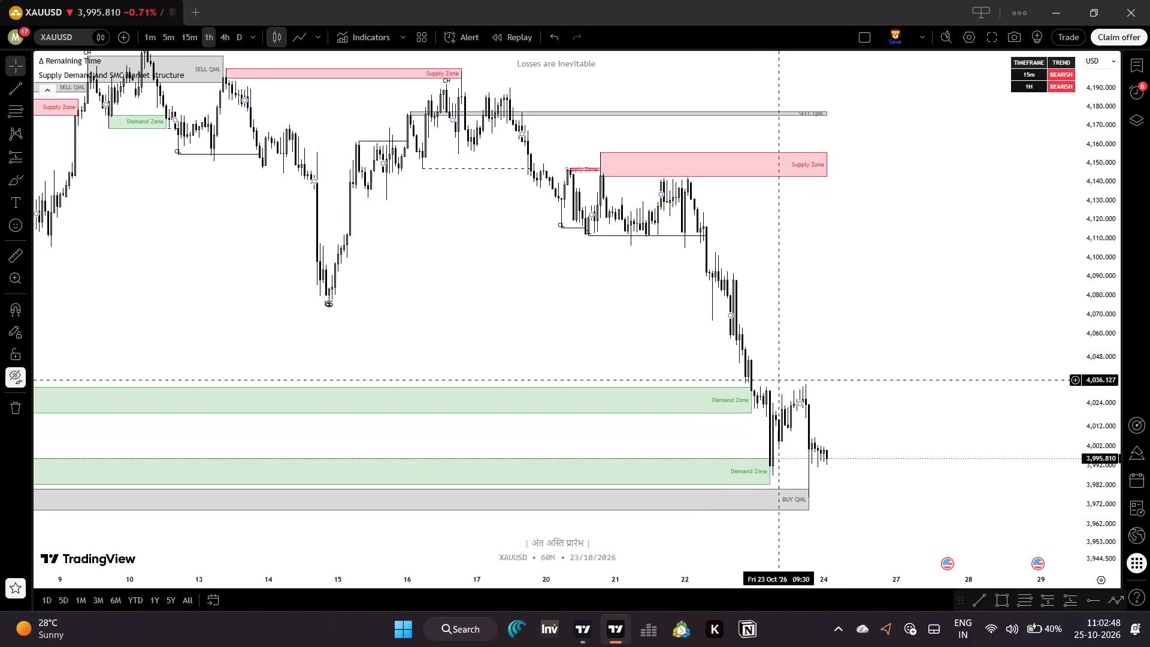
# Examine the indicator's historical supply, demand and QML zones on the 1-hour XAUUSD chart back to late August.
pyautogui.moveTo(767, 361); pyautogui.dragTo(772, 409)
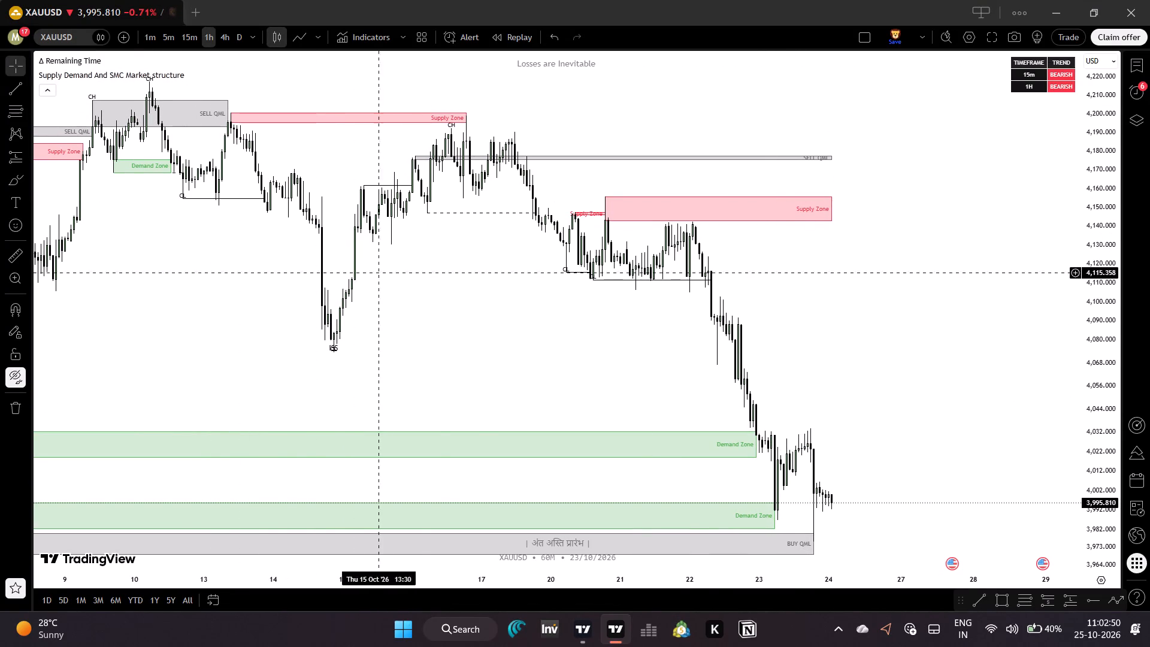
pyautogui.moveTo(597, 583); pyautogui.dragTo(687, 584)
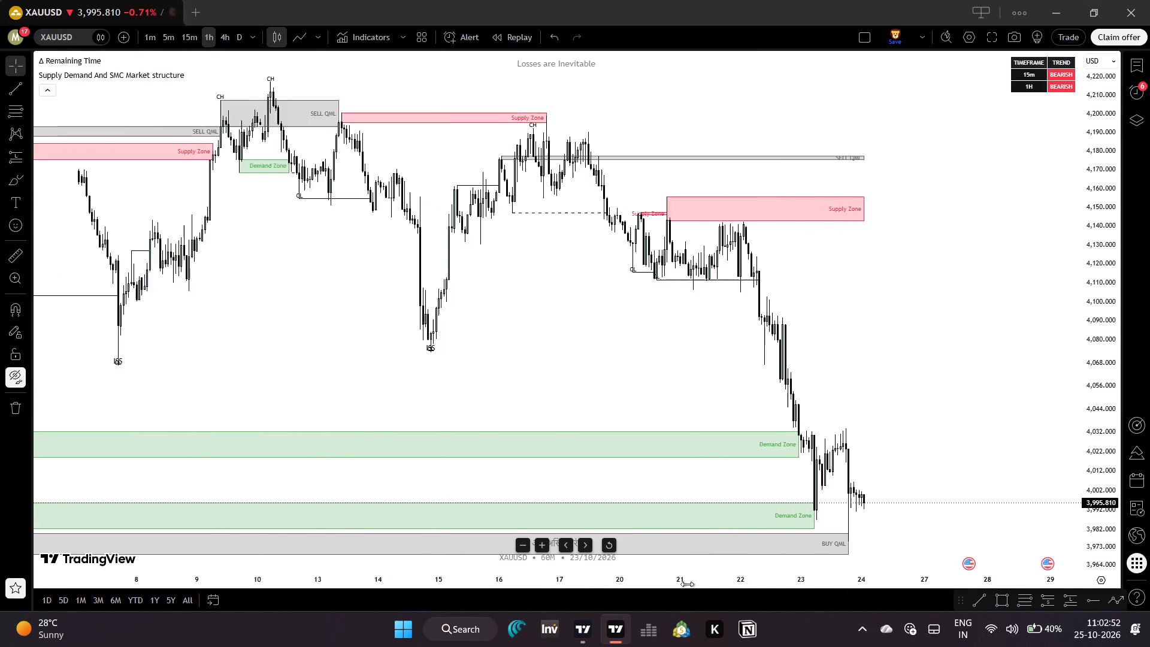
pyautogui.moveTo(687, 584); pyautogui.dragTo(778, 586)
pyautogui.moveTo(668, 365); pyautogui.dragTo(751, 415)
pyautogui.moveTo(619, 358); pyautogui.dragTo(660, 401)
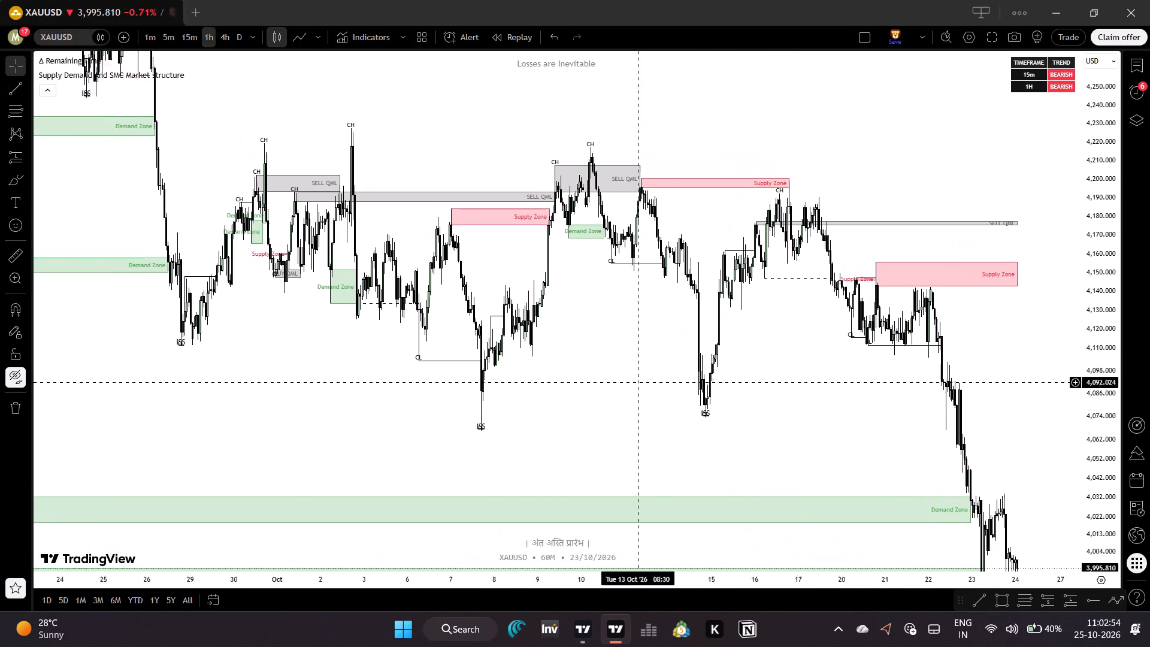
pyautogui.moveTo(660, 401); pyautogui.dragTo(735, 414)
pyautogui.moveTo(735, 416); pyautogui.dragTo(886, 540)
pyautogui.moveTo(732, 446); pyautogui.dragTo(828, 451)
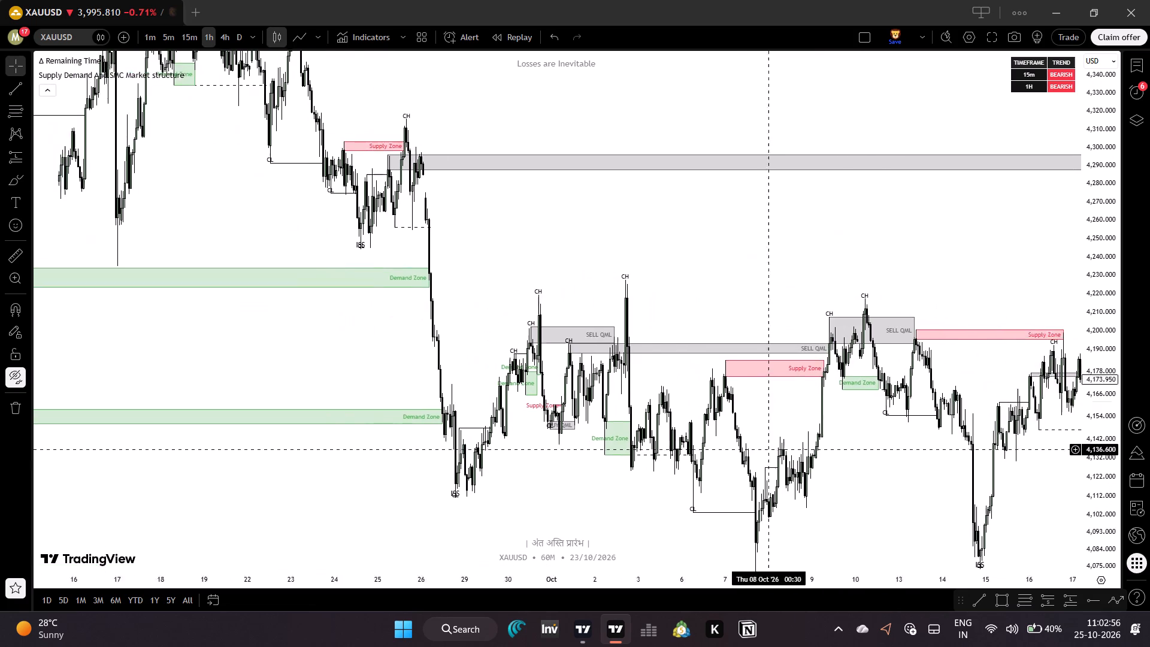
pyautogui.moveTo(828, 451); pyautogui.dragTo(852, 451)
pyautogui.moveTo(811, 410); pyautogui.dragTo(769, 585)
pyautogui.moveTo(504, 369); pyautogui.dragTo(732, 445)
pyautogui.moveTo(589, 386); pyautogui.dragTo(704, 465)
pyautogui.moveTo(483, 428); pyautogui.dragTo(669, 397)
pyautogui.moveTo(461, 306); pyautogui.dragTo(576, 432)
pyautogui.moveTo(512, 406); pyautogui.dragTo(613, 541)
pyautogui.moveTo(535, 313); pyautogui.dragTo(598, 442)
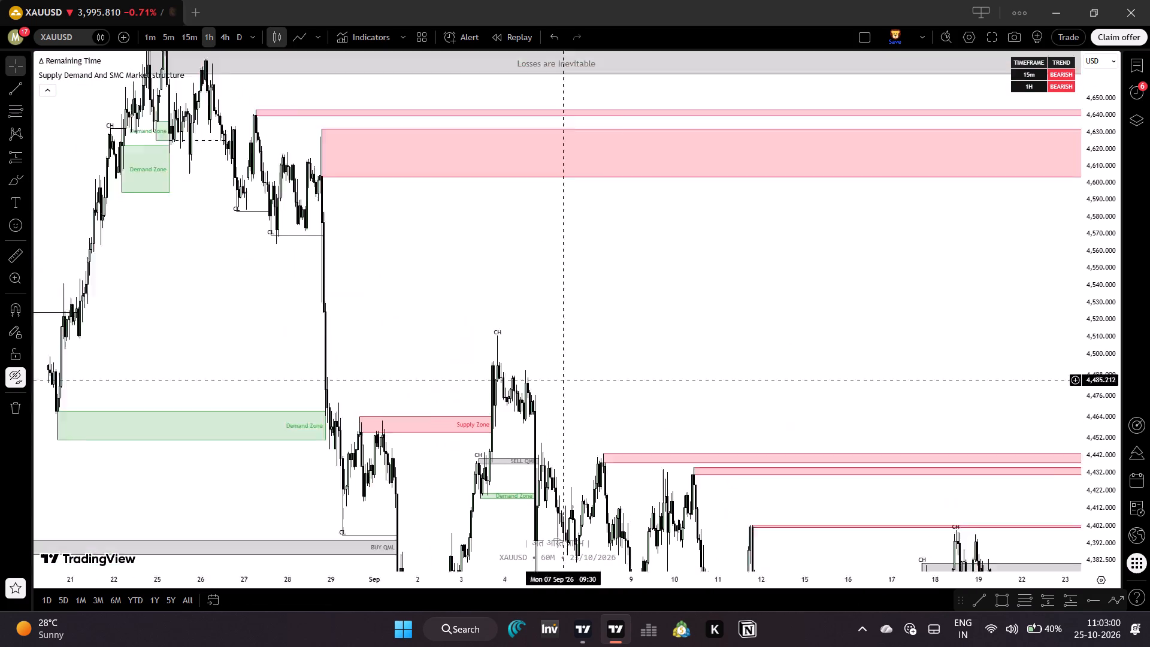
pyautogui.moveTo(598, 442); pyautogui.dragTo(637, 486)
pyautogui.moveTo(456, 390); pyautogui.dragTo(591, 424)
# Return to the latest 1-hour candles and examine the supply, demand and QML zones around the October price action.
pyautogui.moveTo(686, 470); pyautogui.dragTo(57, 159)
pyautogui.moveTo(637, 262); pyautogui.dragTo(60, 32)
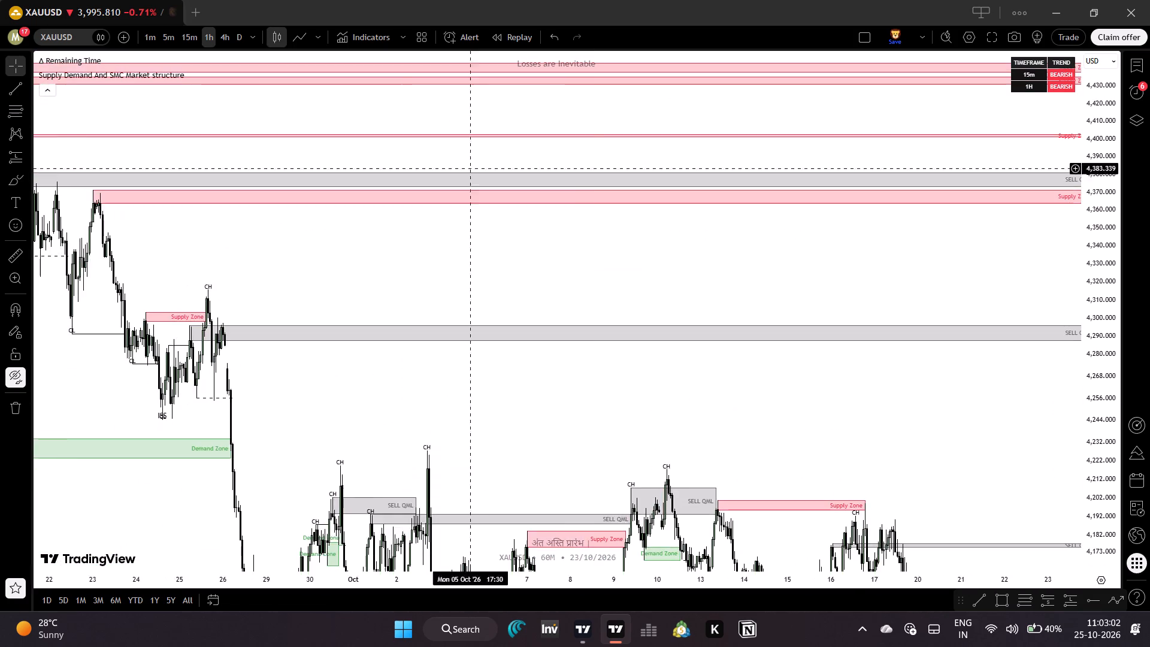
pyautogui.moveTo(594, 268); pyautogui.dragTo(20, 0)
pyautogui.moveTo(504, 325); pyautogui.dragTo(679, 144)
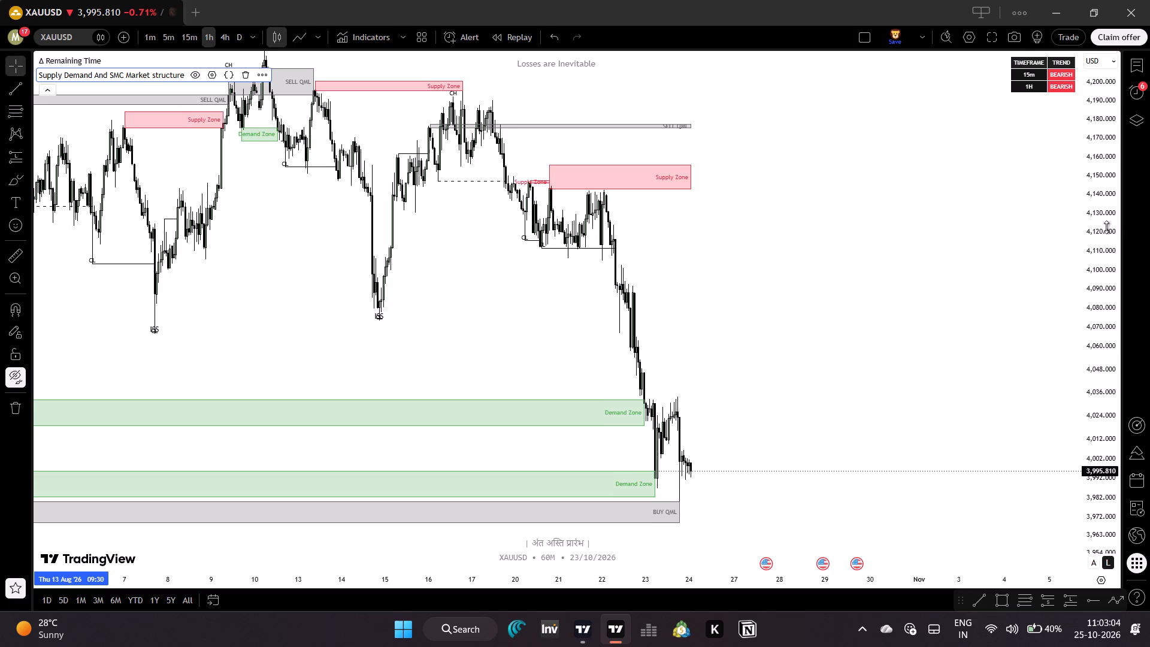
pyautogui.moveTo(1104, 234); pyautogui.dragTo(1097, 377)
pyautogui.moveTo(721, 331); pyautogui.dragTo(989, 358)
pyautogui.moveTo(653, 416); pyautogui.dragTo(701, 440)
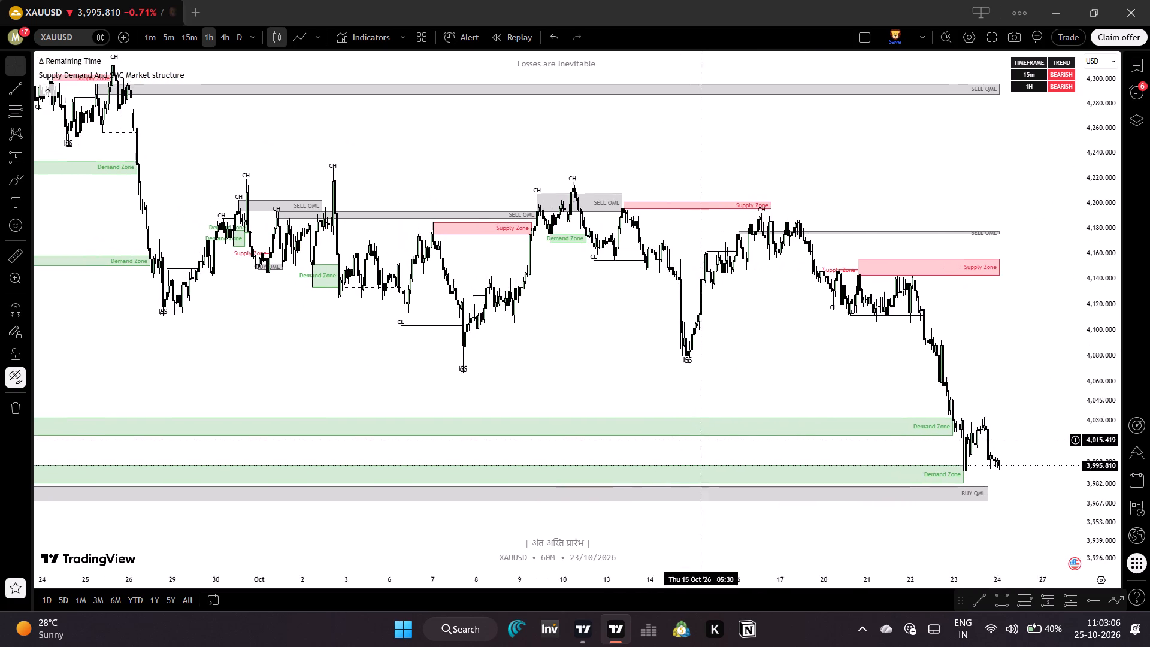
pyautogui.moveTo(667, 582); pyautogui.dragTo(601, 585)
pyautogui.moveTo(597, 443); pyautogui.dragTo(669, 434)
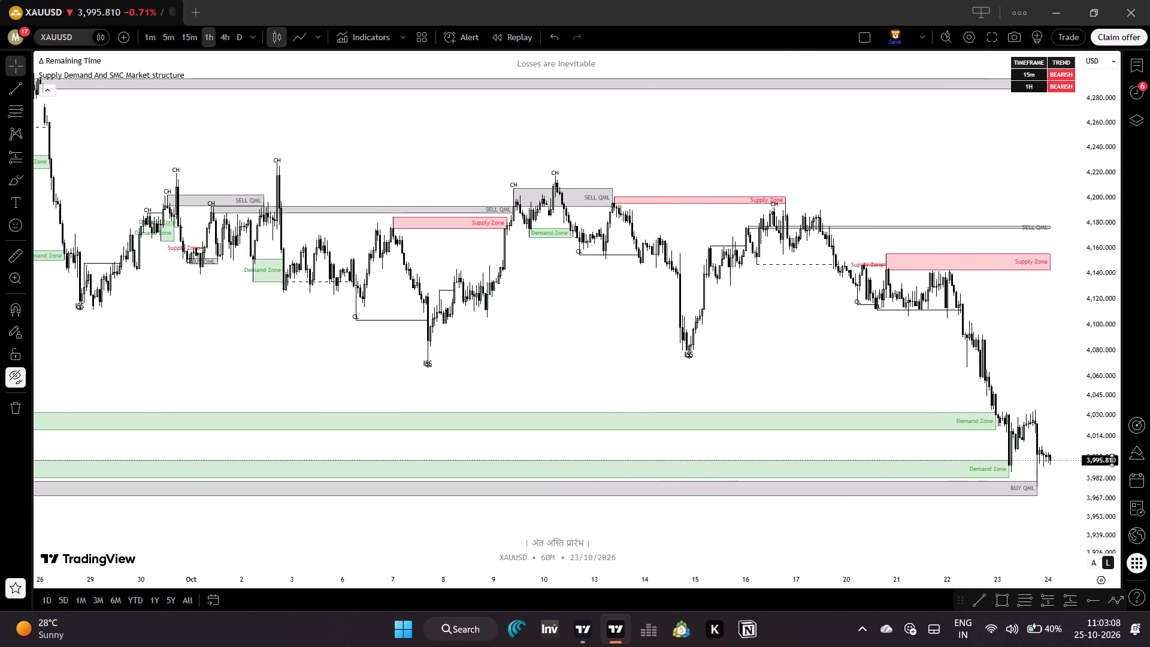
pyautogui.moveTo(1102, 397); pyautogui.dragTo(1099, 253)
pyautogui.moveTo(924, 341); pyautogui.dragTo(686, 340)
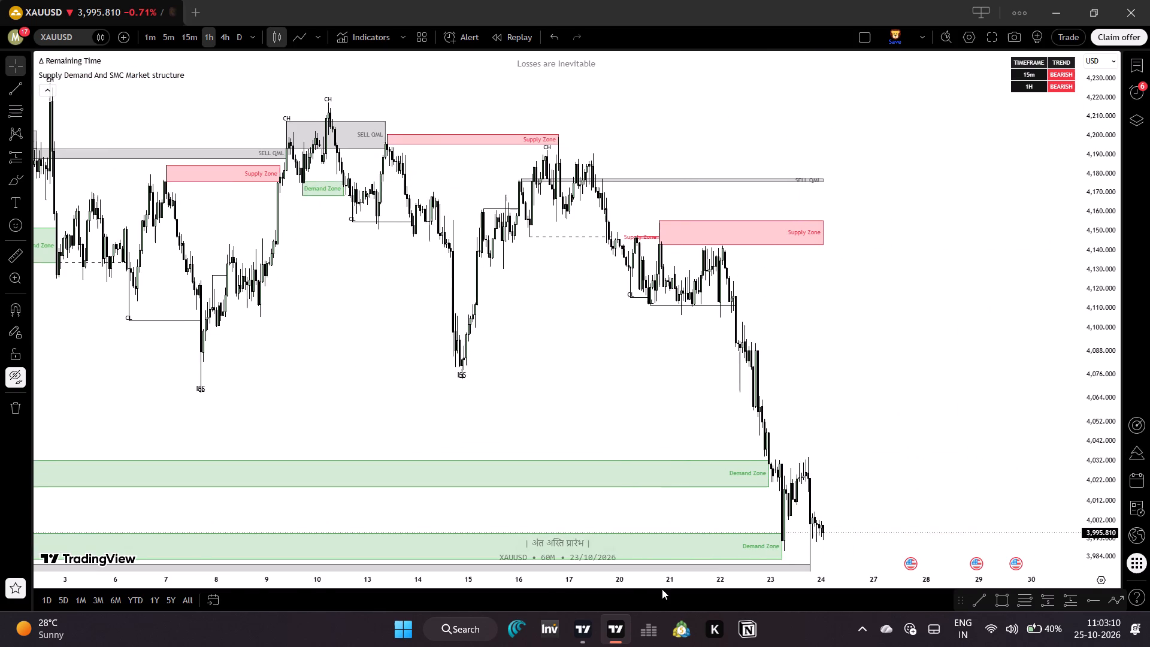
pyautogui.moveTo(664, 580); pyautogui.dragTo(497, 563)
pyautogui.moveTo(801, 453); pyautogui.dragTo(790, 389)
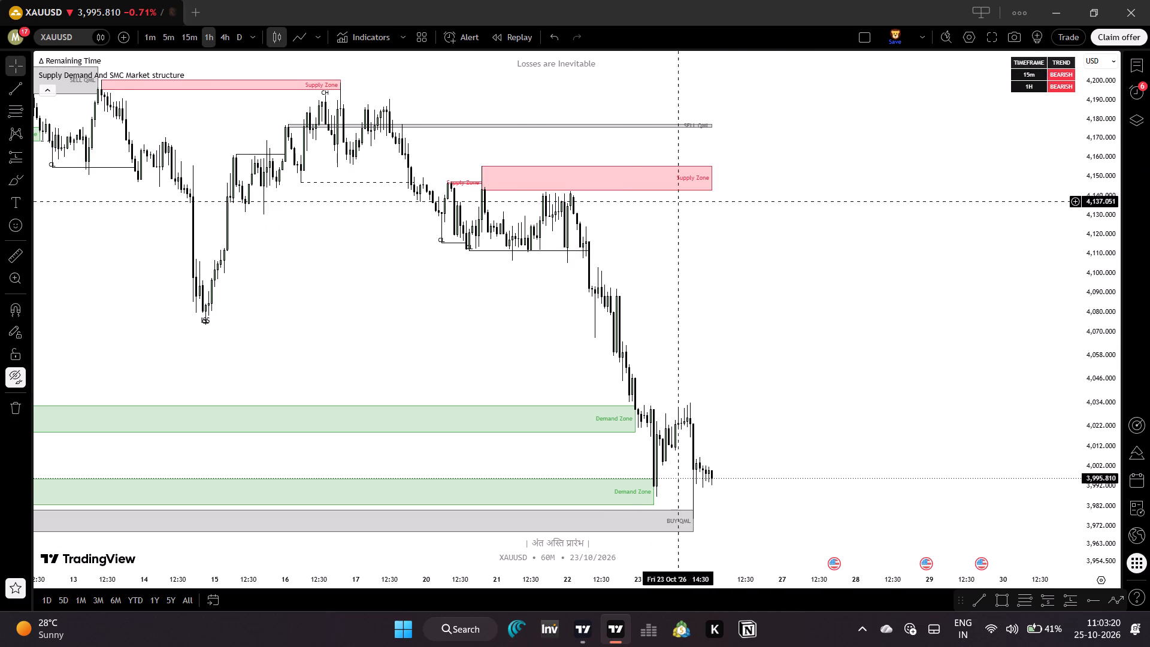
# Switch XAUUSD to the 15-minute timeframe and examine the zones near the latest price.
pyautogui.click(186, 35)
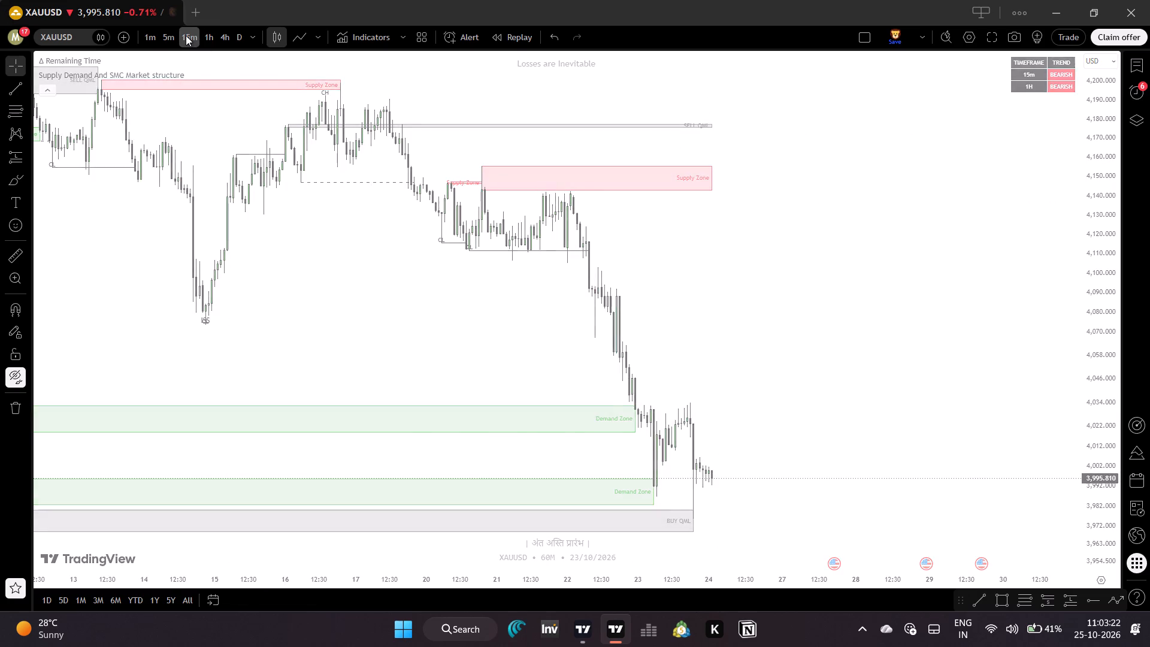
pyautogui.moveTo(847, 518); pyautogui.dragTo(846, 412)
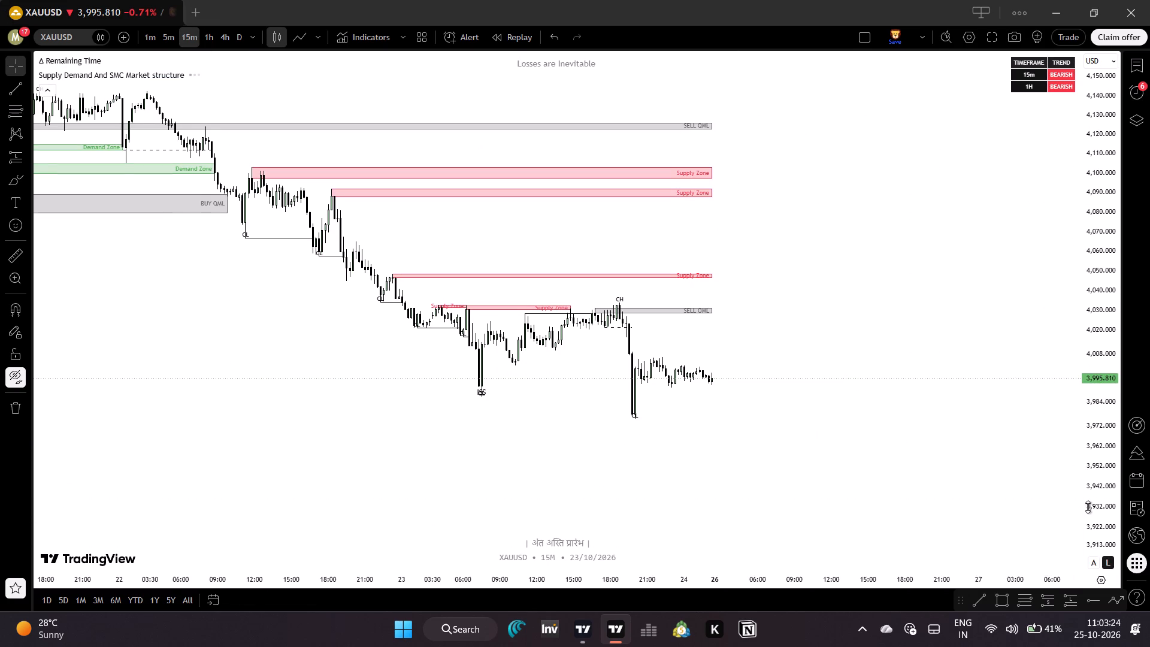
pyautogui.moveTo(1095, 506); pyautogui.dragTo(1056, 359)
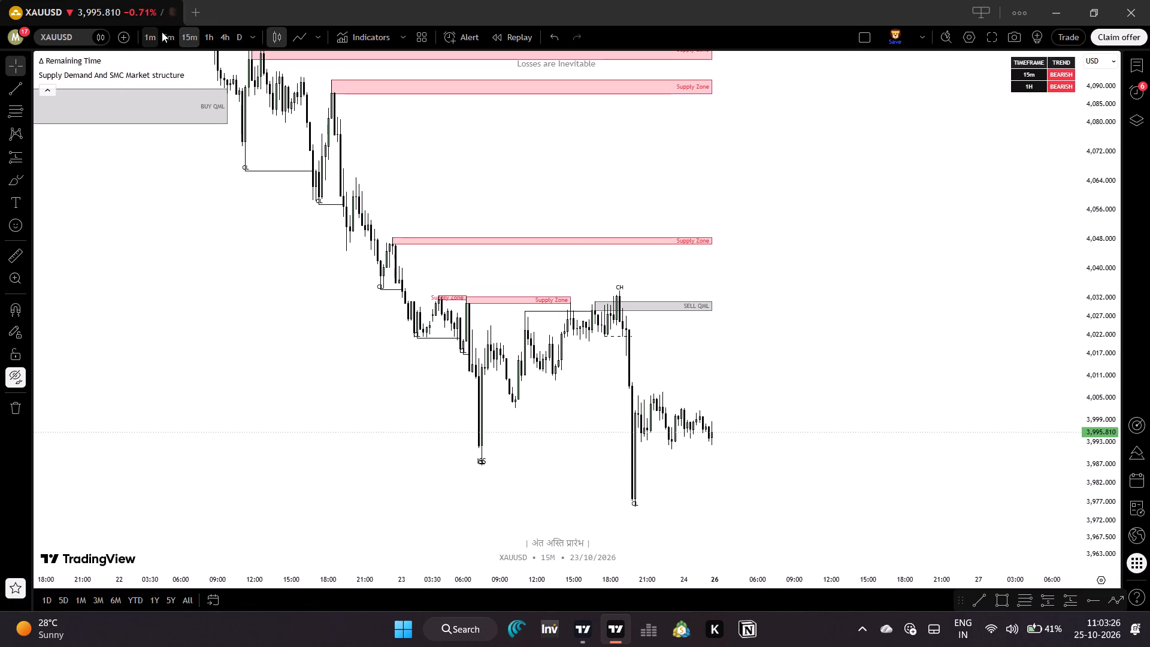
# Switch XAUUSD to the 5-minute timeframe and check the 23 October price action for indicator zones.
pyautogui.click(171, 35)
pyautogui.moveTo(489, 399); pyautogui.dragTo(507, 310)
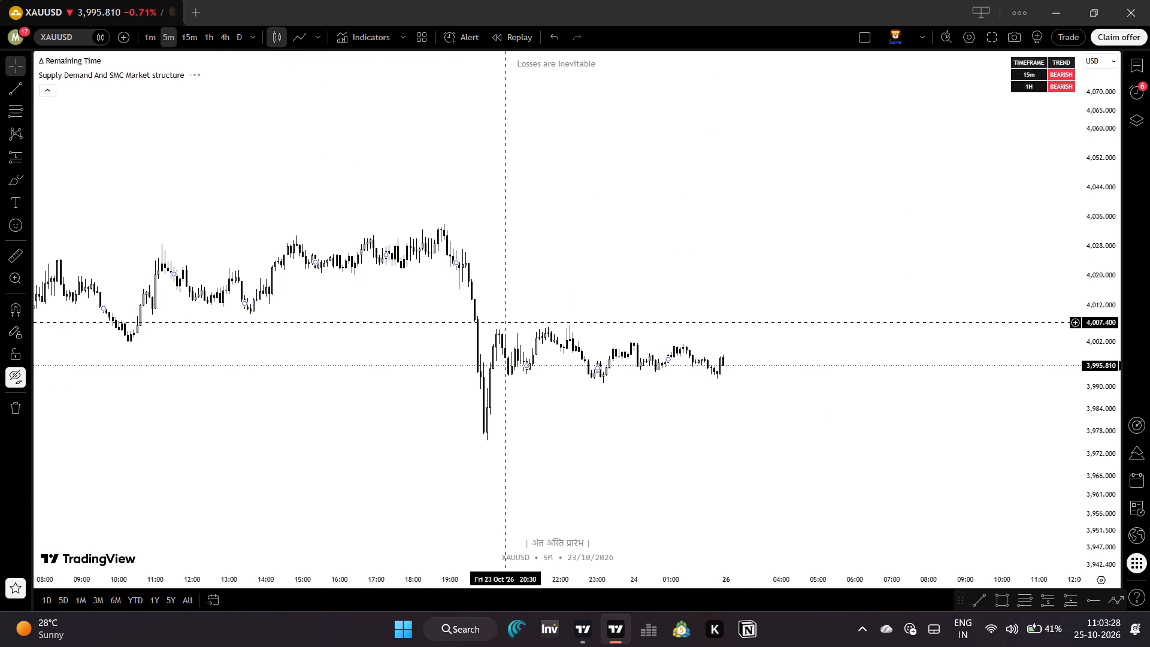
pyautogui.moveTo(507, 310); pyautogui.dragTo(507, 305)
pyautogui.moveTo(1092, 505); pyautogui.dragTo(1088, 501)
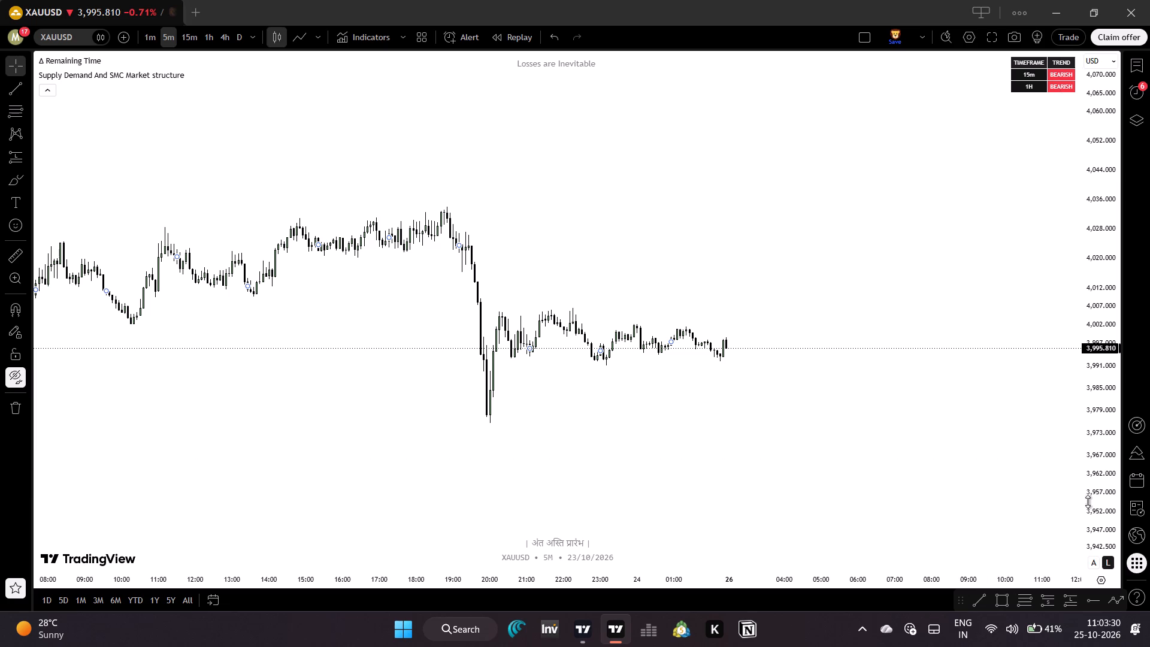
pyautogui.moveTo(1088, 501); pyautogui.dragTo(1053, 340)
pyautogui.moveTo(694, 319); pyautogui.dragTo(818, 322)
pyautogui.moveTo(722, 352); pyautogui.dragTo(733, 352)
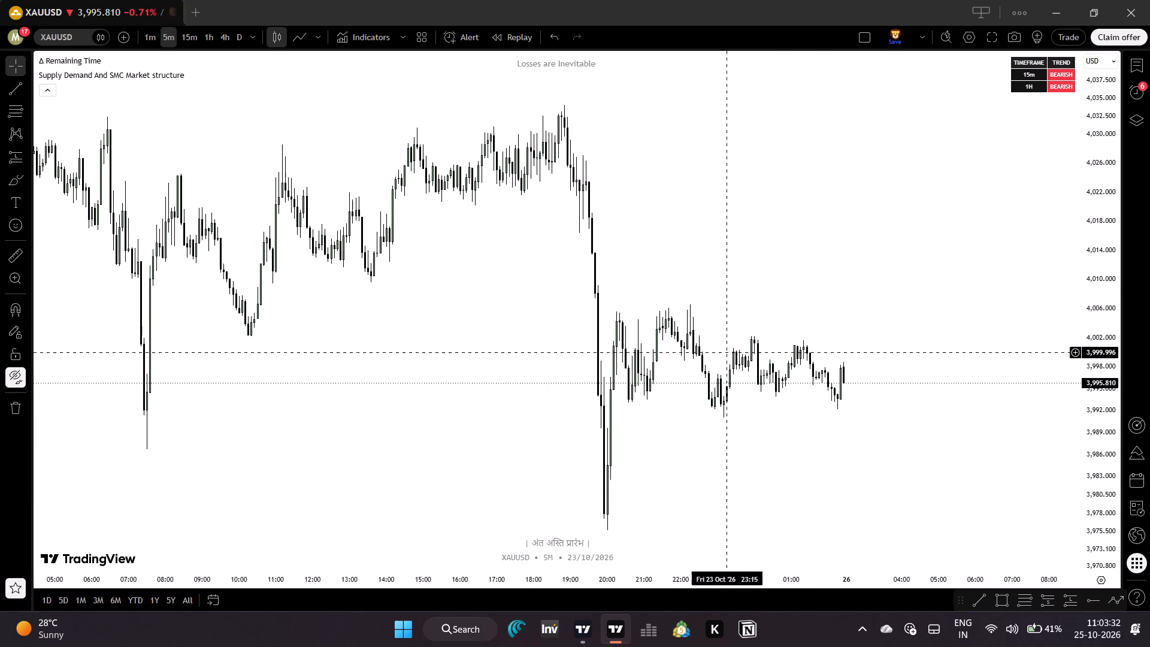
pyautogui.moveTo(733, 352); pyautogui.dragTo(837, 352)
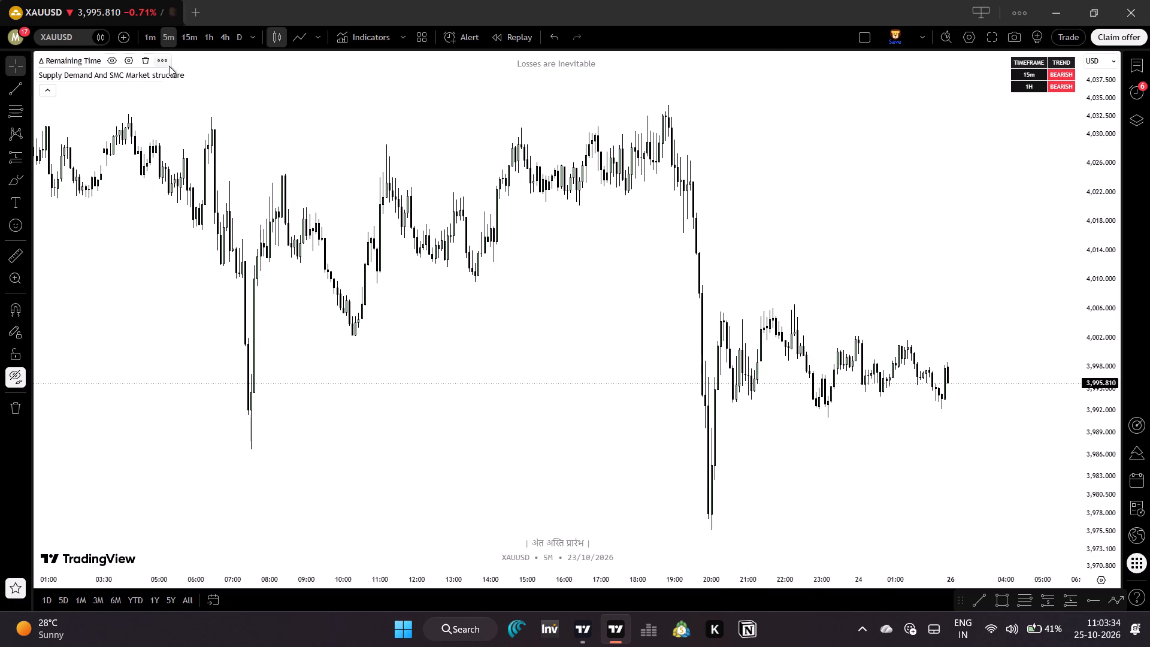
# Review the input settings of the Supply Demand And SMC Market structure indicator and close them without changes.
pyautogui.click(216, 81)
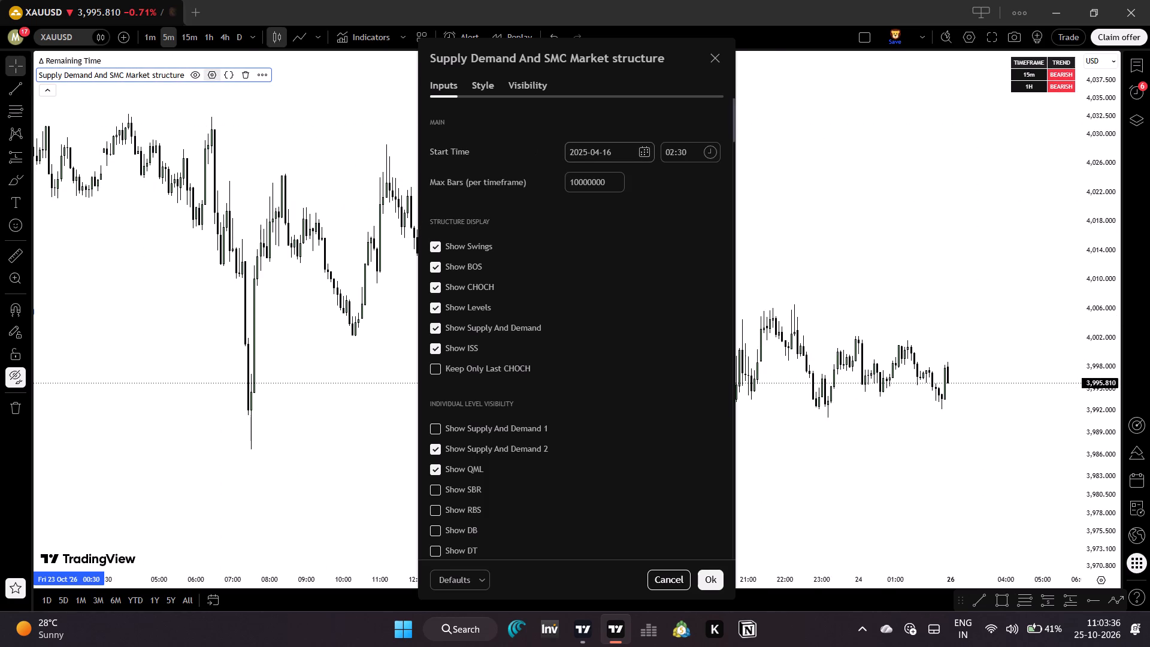
pyautogui.scroll(-15, 607, 234)
pyautogui.scroll(-7, 609, 234)
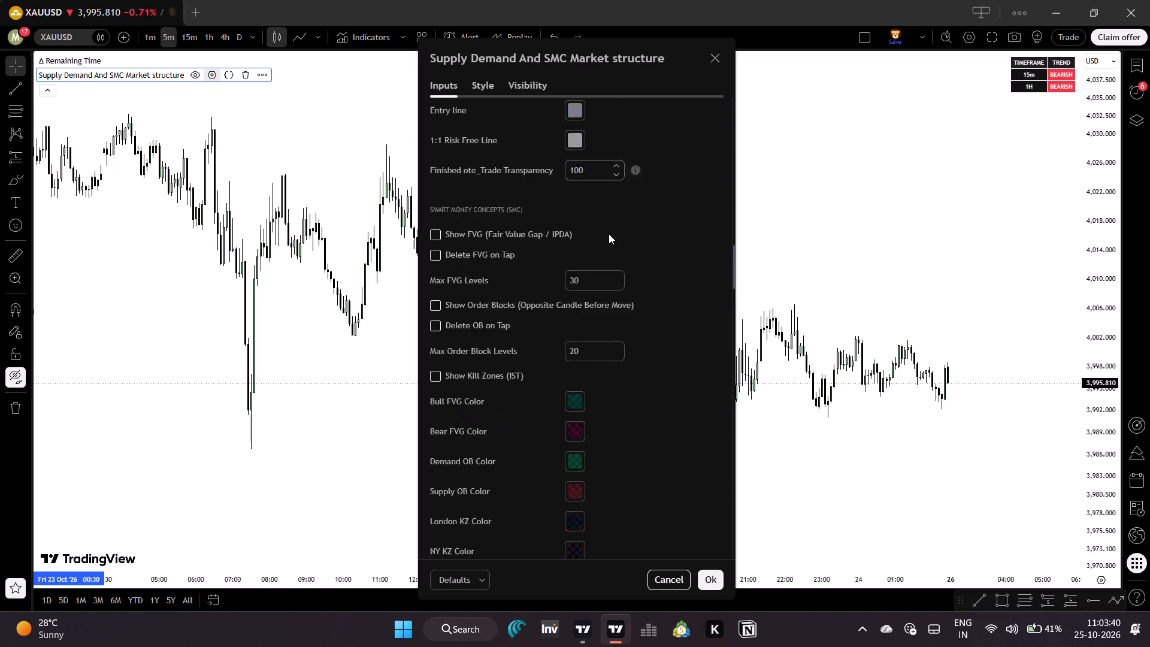
pyautogui.scroll(-6, 608, 234)
pyautogui.scroll(-20, 606, 235)
pyautogui.scroll(-1, 606, 235)
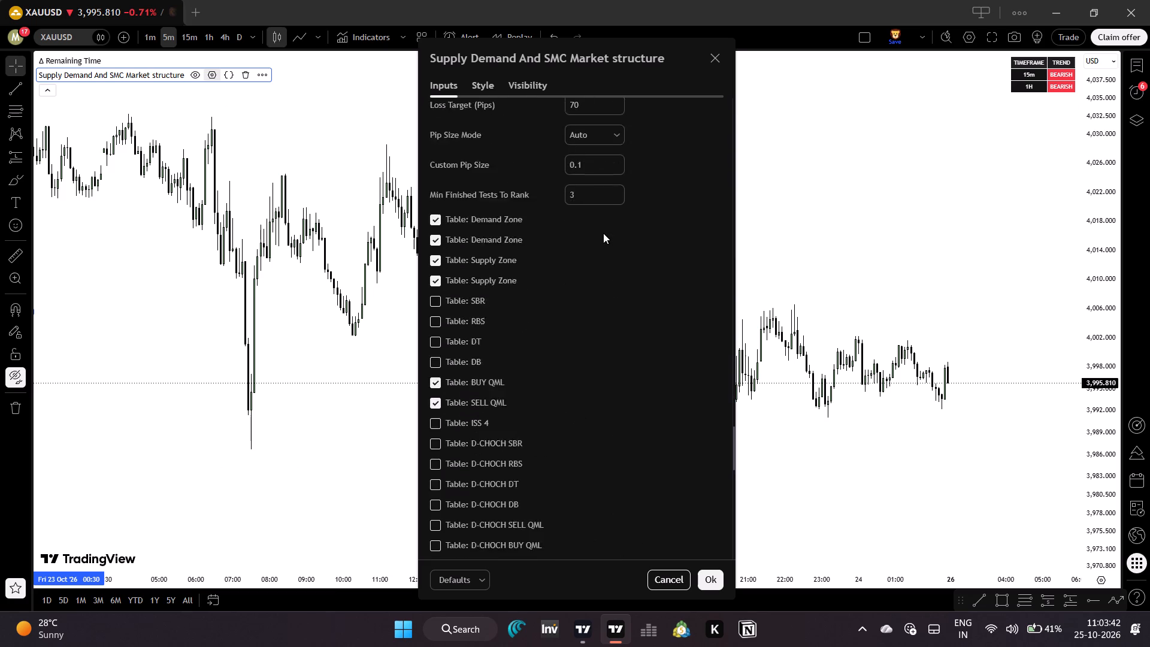
pyautogui.scroll(-16, 603, 233)
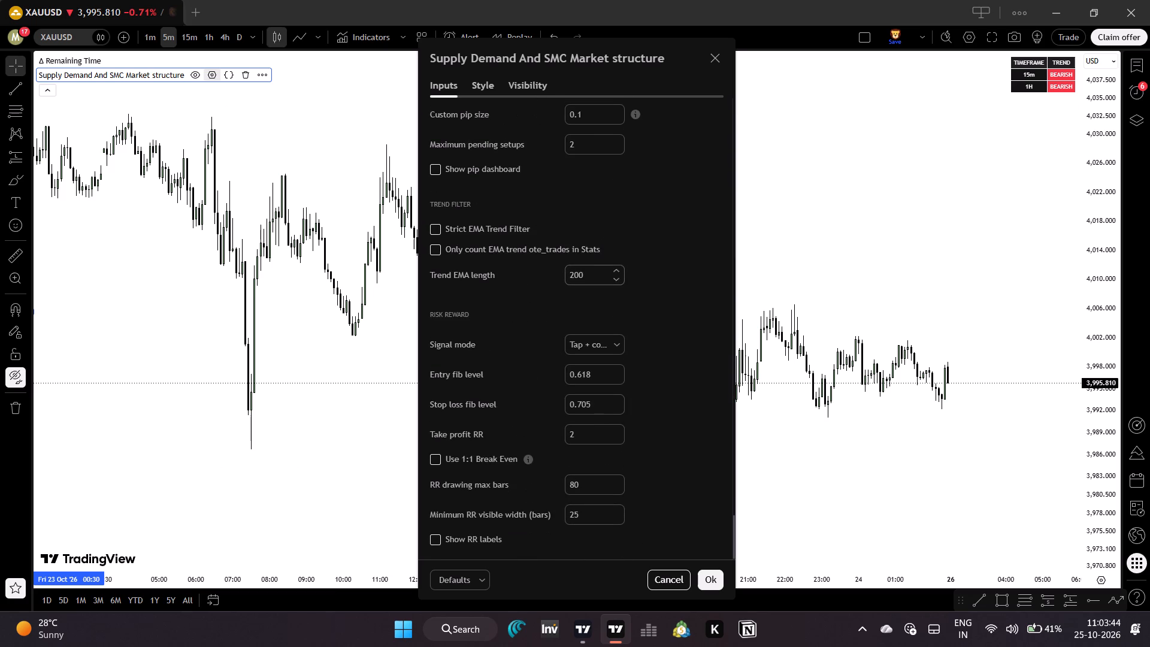
pyautogui.scroll(8, 637, 284)
pyautogui.click(709, 58)
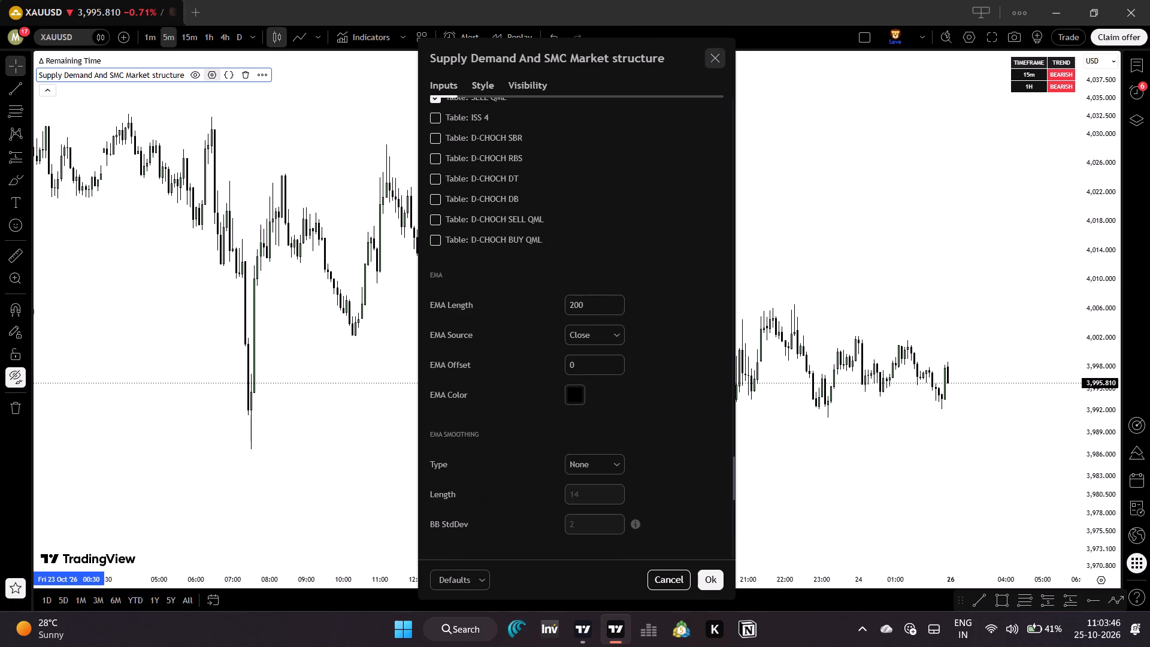
pyautogui.click(667, 219)
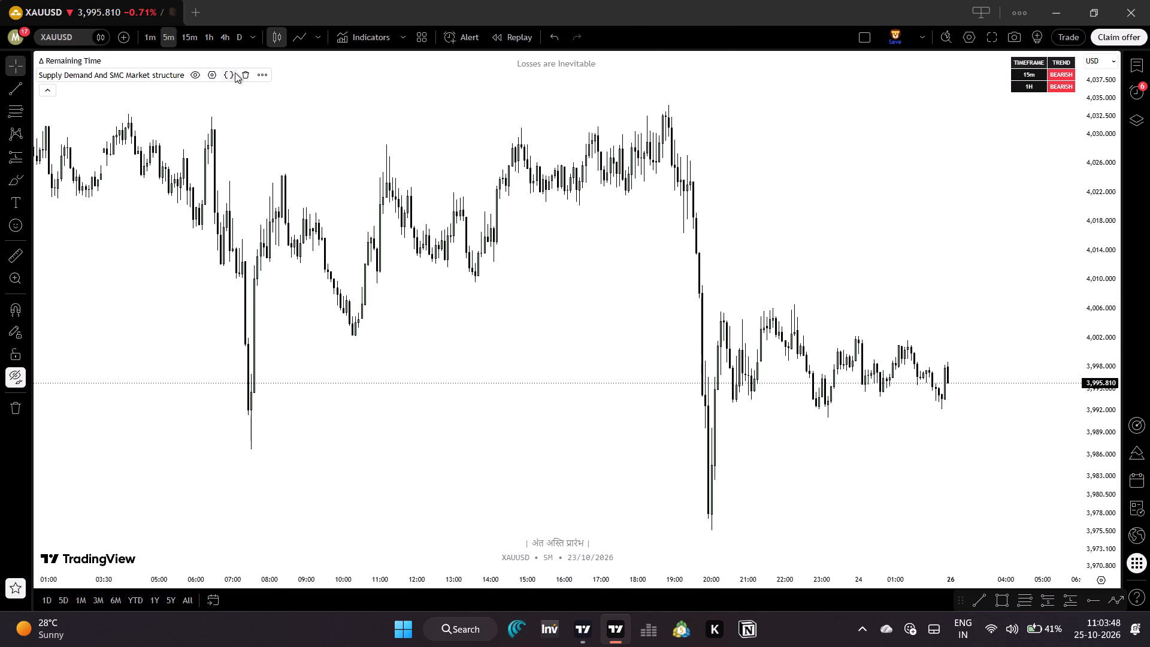
# Open the source code of the Supply Demand And SMC Market structure indicator and copy the entire script.
pyautogui.click(232, 74)
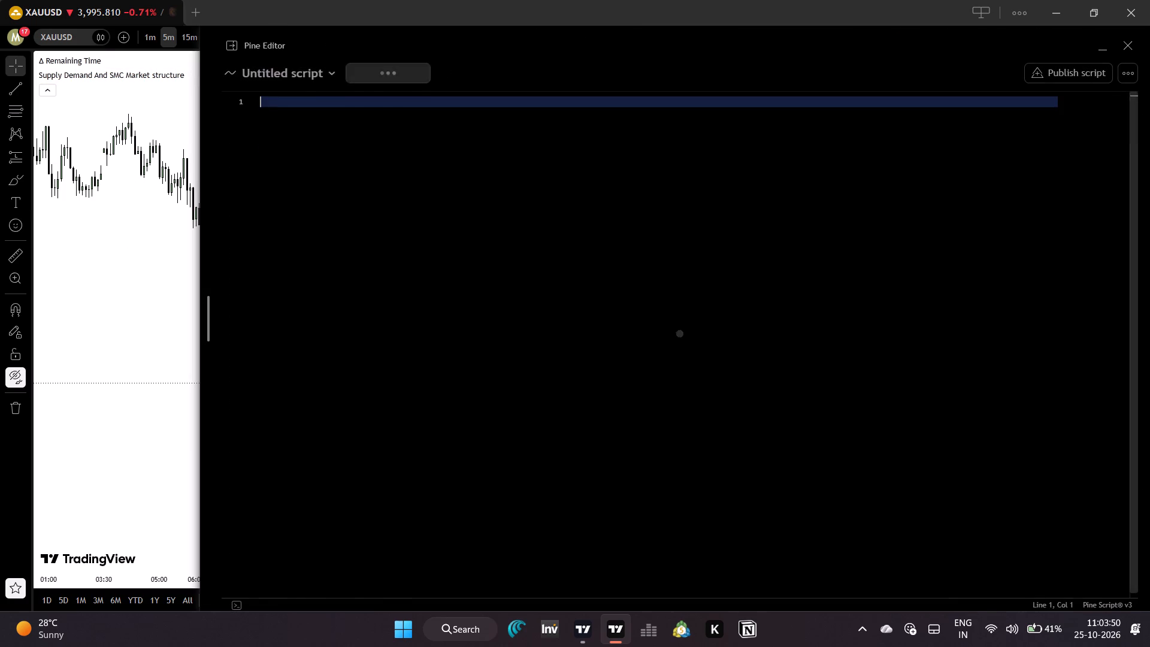
pyautogui.hotkey('ctrl', 'a')
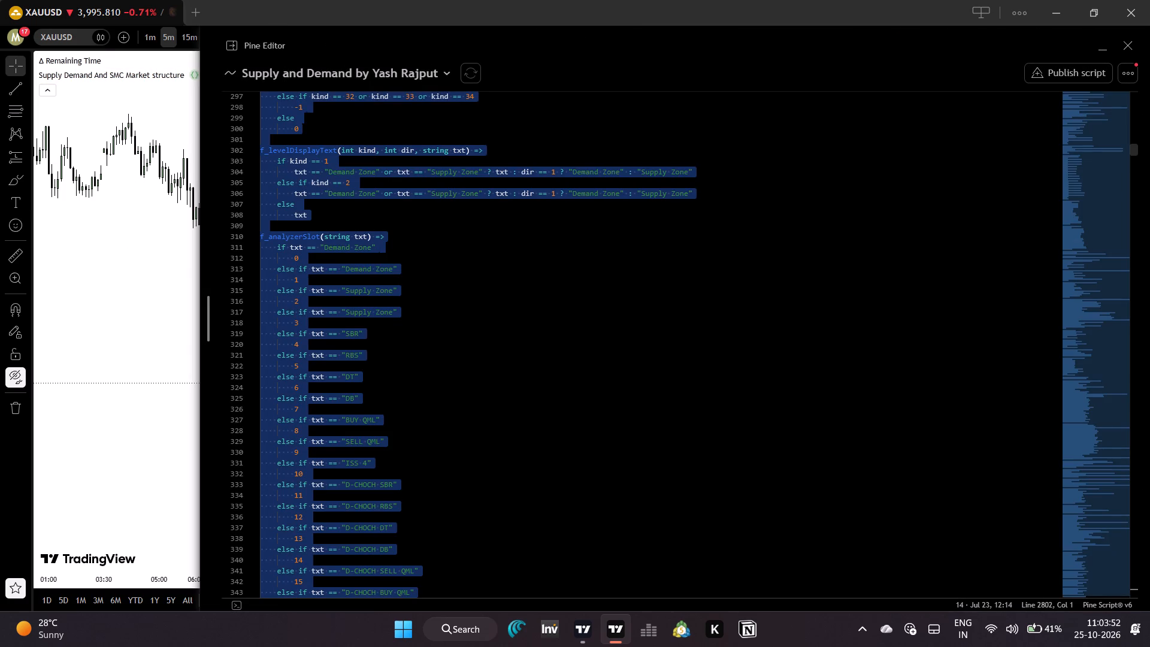
pyautogui.hotkey('ctrl', 'c')
pyautogui.hotkey('ctrl', 'c')
pyautogui.hotkey('ctrl', 'c')
pyautogui.hotkey('ctrl', 'c')
pyautogui.hotkey('ctrl', 'c')
pyautogui.hotkey('ctrl', 'c')
pyautogui.hotkey('ctrl', 'c')
pyautogui.hotkey('ctrl', 'c')
pyautogui.hotkey('ctrl', 'c')
pyautogui.hotkey('ctrl', 'c')
# Close the Pine Editor to return to the full XAUUSD chart.
pyautogui.click(446, 629)
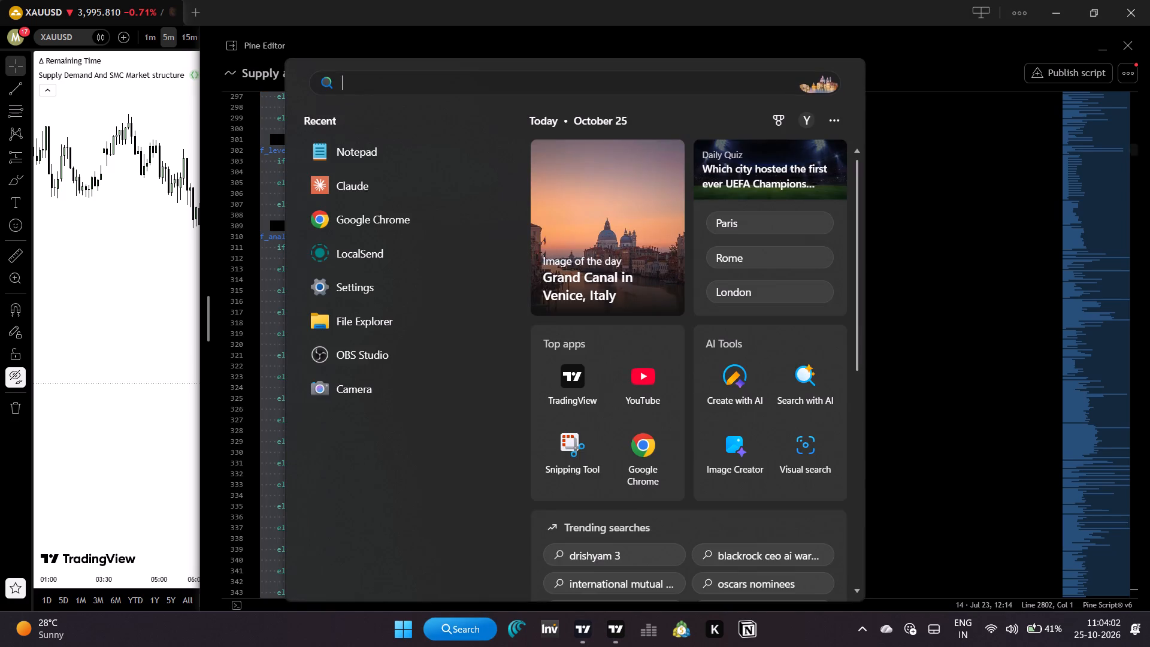
pyautogui.click(948, 219)
pyautogui.click(1124, 48)
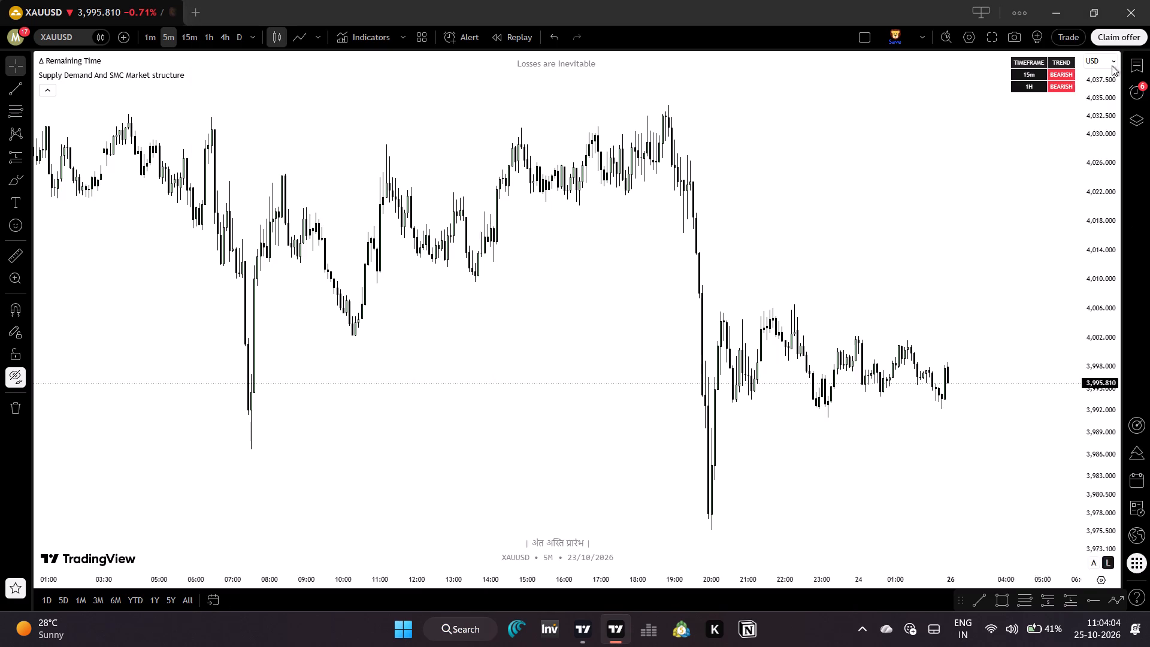
# Set XAUUSD to the 15-minute timeframe and fit the latest supply and SELL QML zones in view.
pyautogui.click(181, 36)
pyautogui.moveTo(873, 359); pyautogui.dragTo(692, 372)
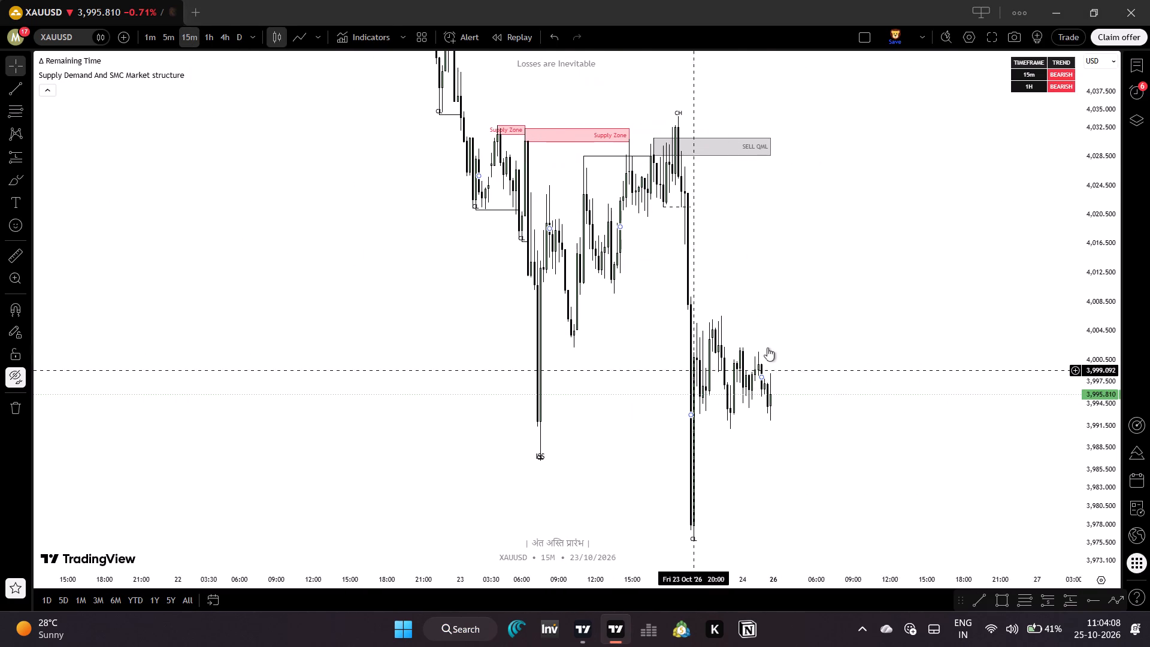
pyautogui.moveTo(1100, 246); pyautogui.dragTo(1084, 412)
pyautogui.moveTo(869, 301); pyautogui.dragTo(877, 344)
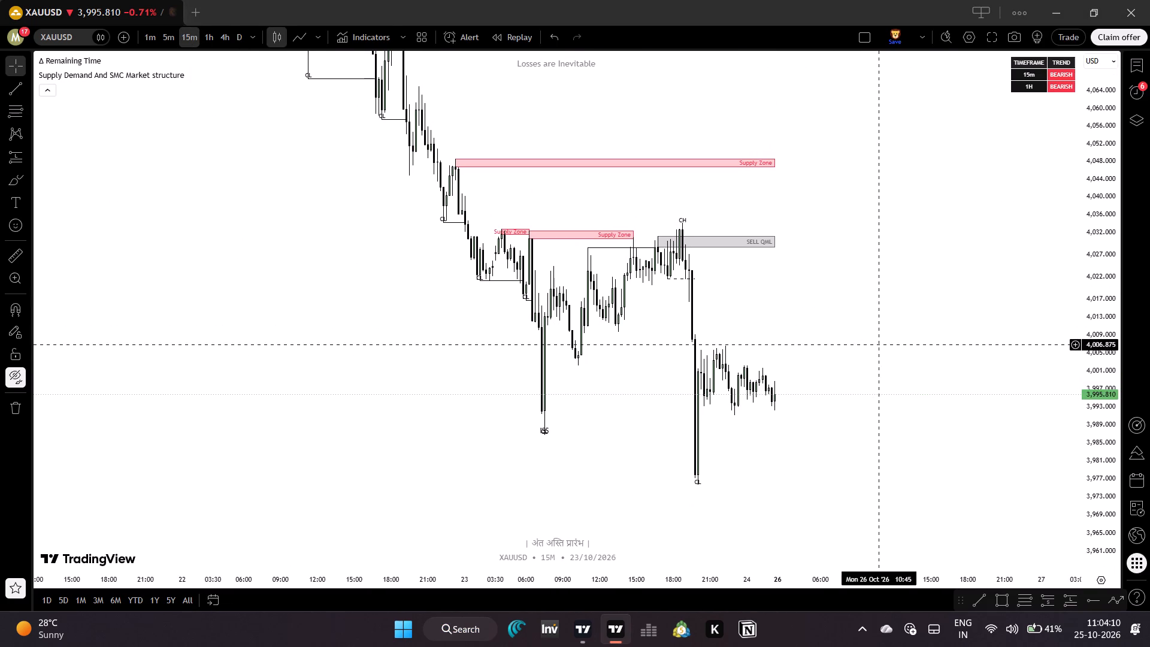
# Examine the older 15-minute supply, demand and QML zones from 21 to 23 October on XAUUSD.
pyautogui.click(879, 344)
pyautogui.moveTo(724, 319); pyautogui.dragTo(882, 582)
pyautogui.moveTo(861, 365); pyautogui.dragTo(870, 485)
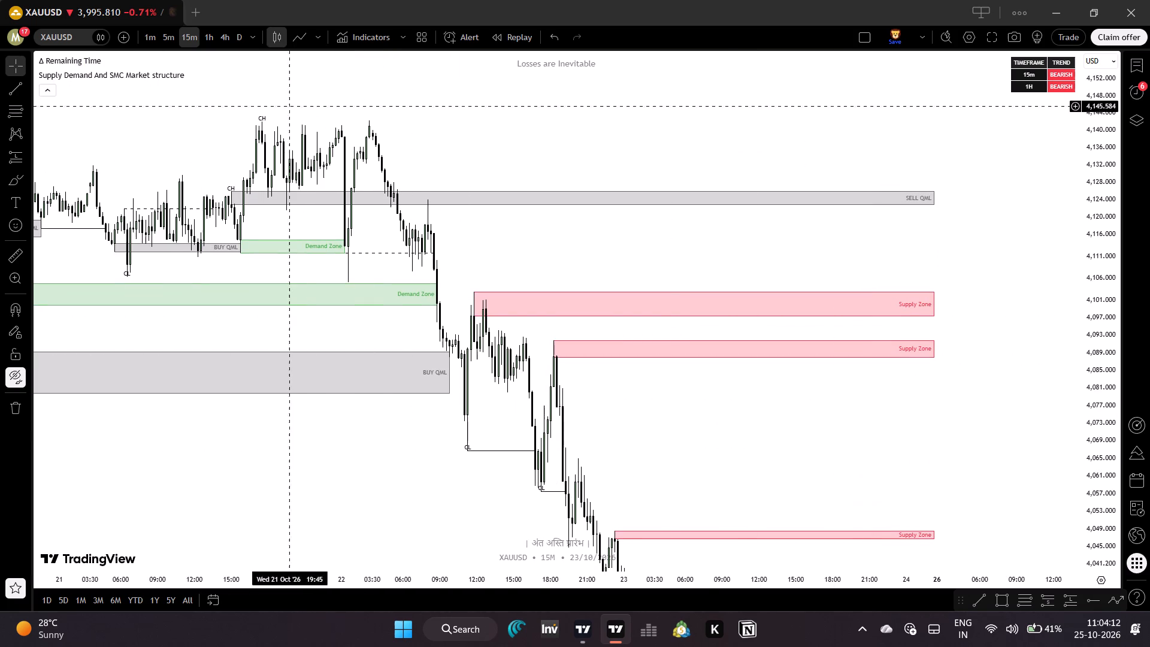
# Set XAUUSD to the 1-hour timeframe and fit the October supply, demand and QML zones in view.
pyautogui.click(206, 38)
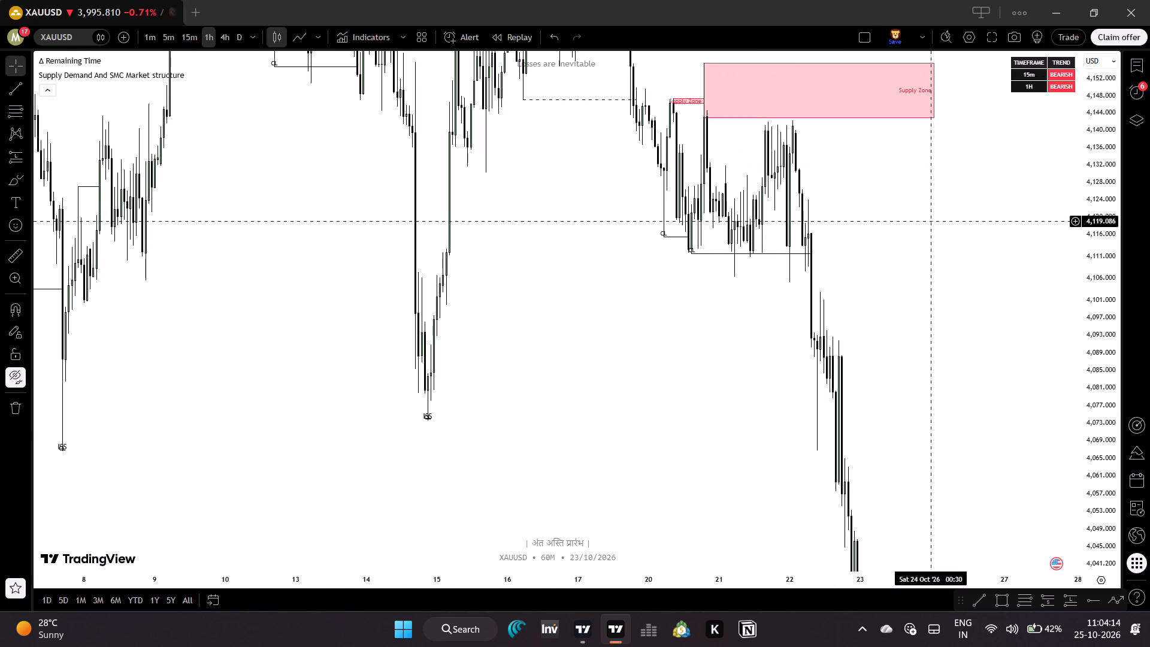
pyautogui.moveTo(1105, 233); pyautogui.dragTo(1082, 487)
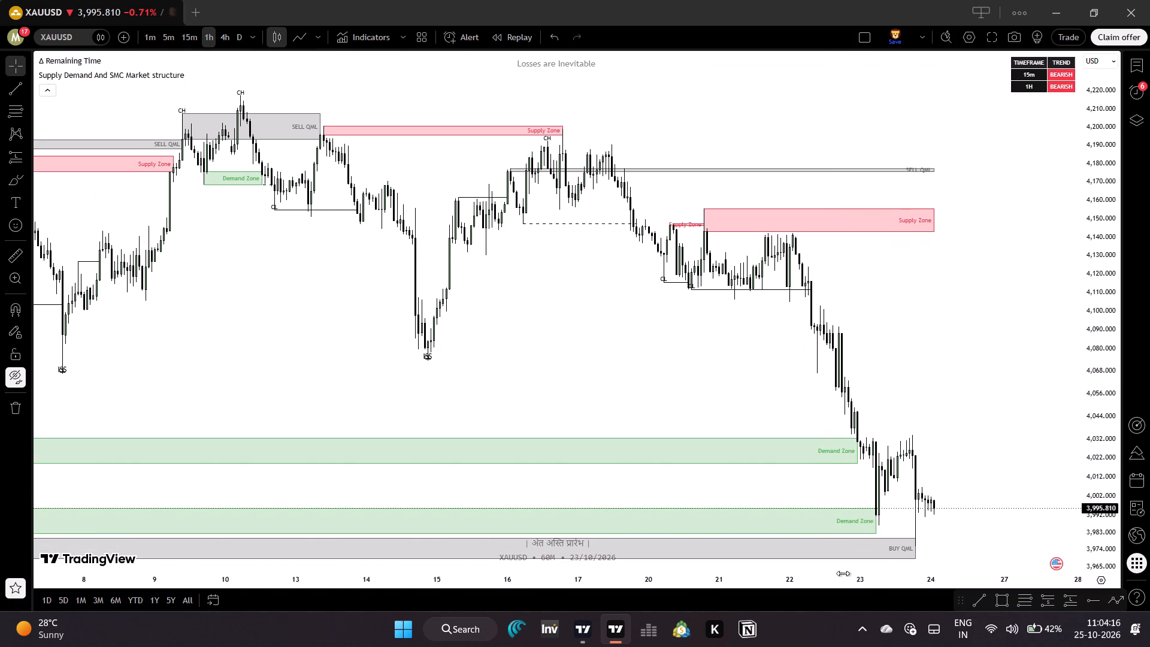
pyautogui.moveTo(843, 573); pyautogui.dragTo(885, 581)
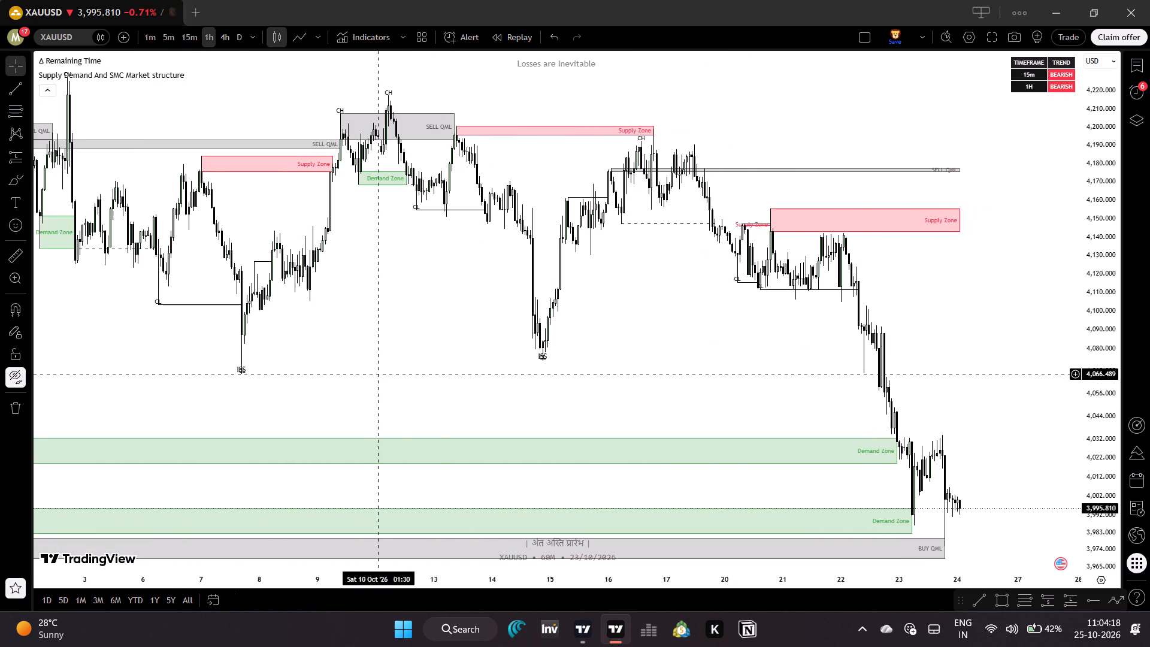
# Examine the 1-hour supply, demand and QML zones back through September and return to the latest candles.
pyautogui.moveTo(376, 375); pyautogui.dragTo(938, 452)
pyautogui.moveTo(600, 456); pyautogui.dragTo(817, 370)
pyautogui.moveTo(607, 333); pyautogui.dragTo(753, 424)
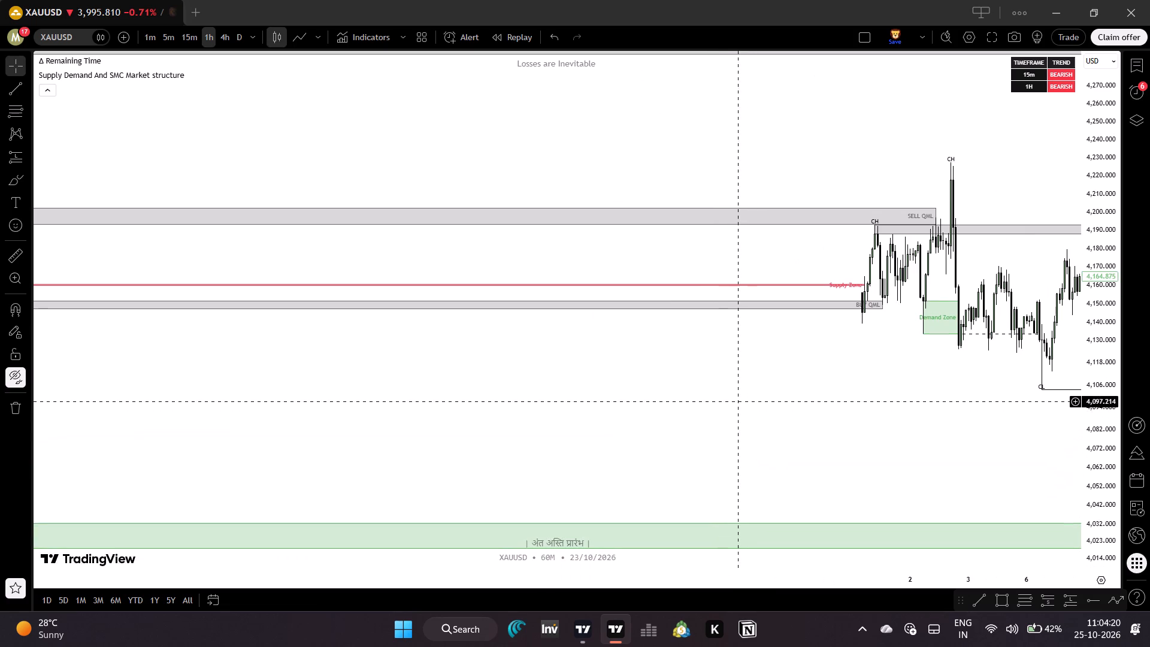
pyautogui.moveTo(867, 262); pyautogui.dragTo(852, 412)
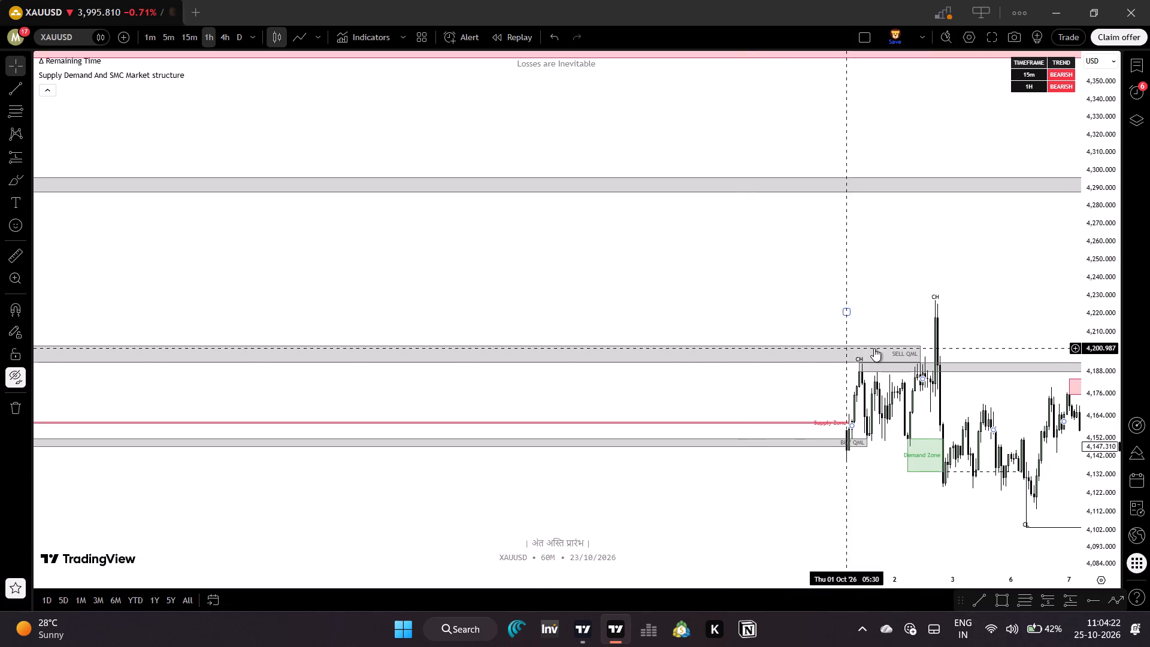
pyautogui.moveTo(875, 347); pyautogui.dragTo(430, 234)
pyautogui.moveTo(498, 241); pyautogui.dragTo(1005, 243)
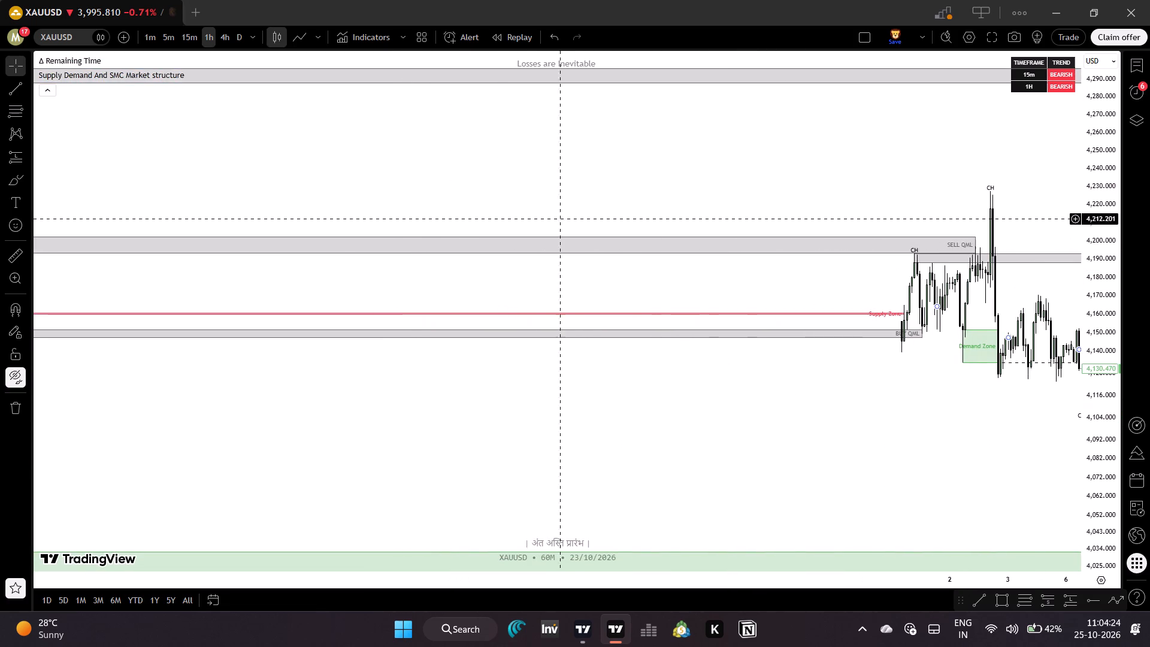
pyautogui.moveTo(669, 240); pyautogui.dragTo(672, 406)
pyautogui.moveTo(615, 316); pyautogui.dragTo(698, 454)
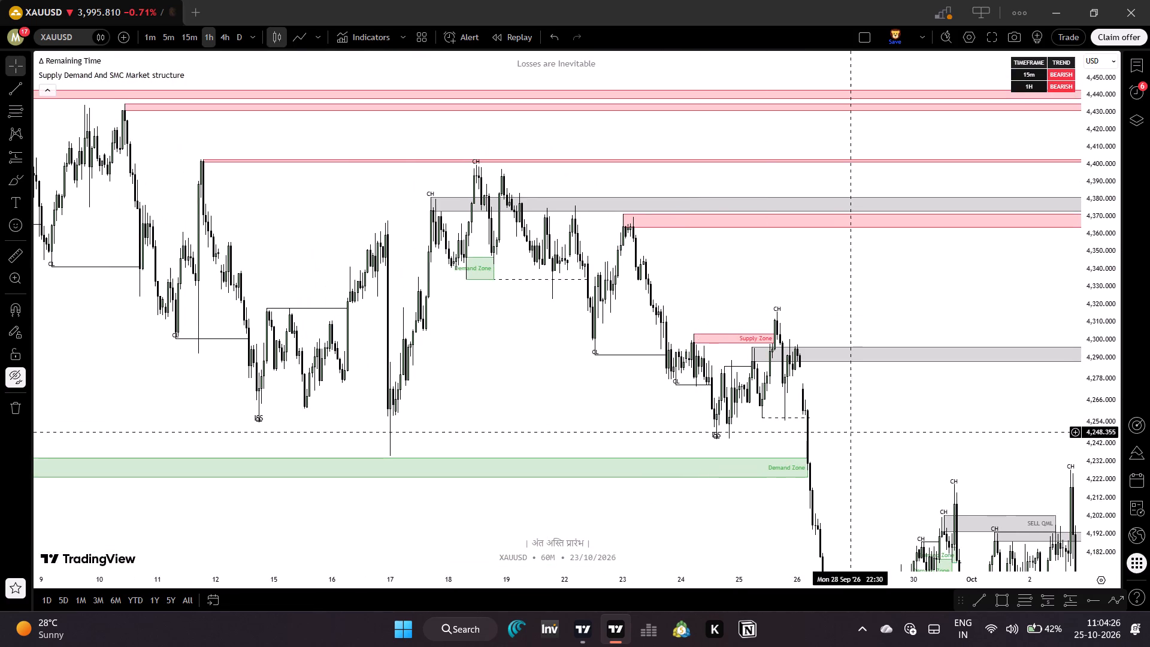
pyautogui.moveTo(830, 448); pyautogui.dragTo(314, 157)
pyautogui.moveTo(704, 301); pyautogui.dragTo(190, 223)
pyautogui.moveTo(710, 300); pyautogui.dragTo(601, 242)
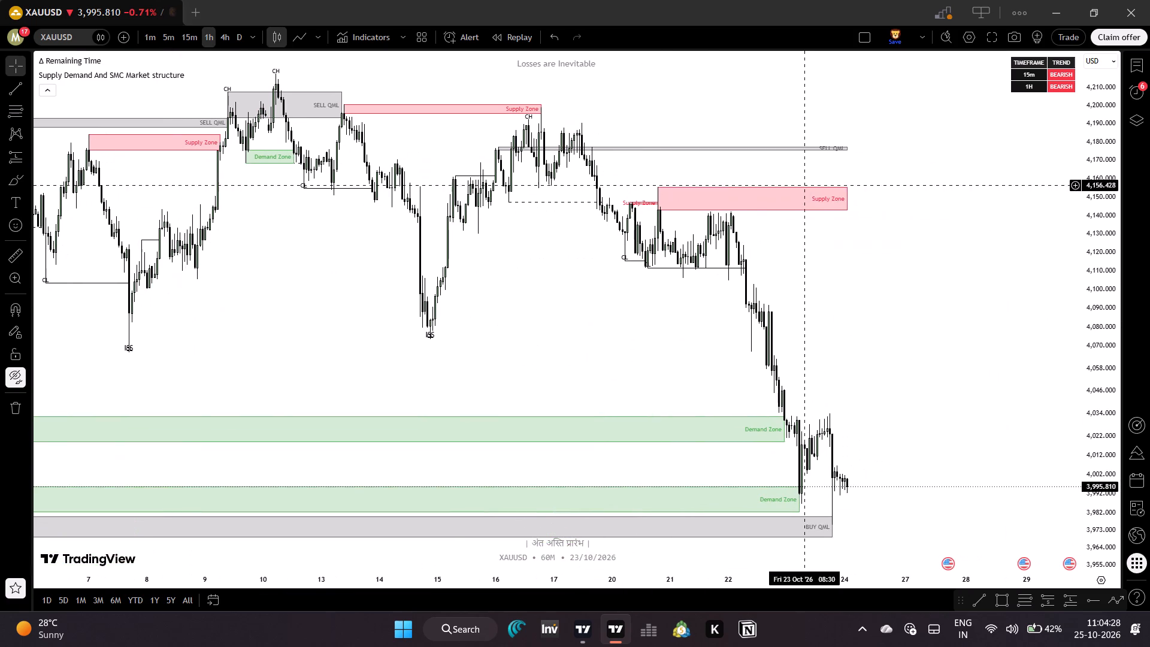
# Remove the Supply Demand And SMC Market structure indicator from the XAUUSD chart.
pyautogui.doubleClick(804, 196)
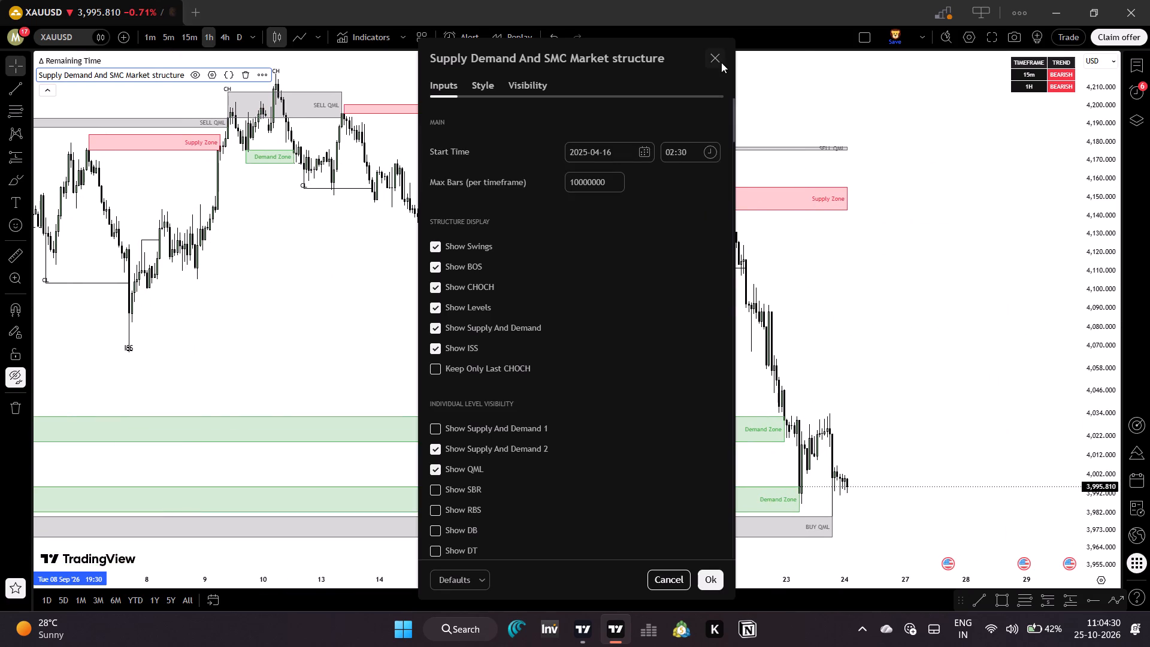
pyautogui.click(721, 62)
pyautogui.click(247, 75)
# Add the personal script Sniper Supply Demand V1 to the XAUUSD chart.
pyautogui.click(341, 35)
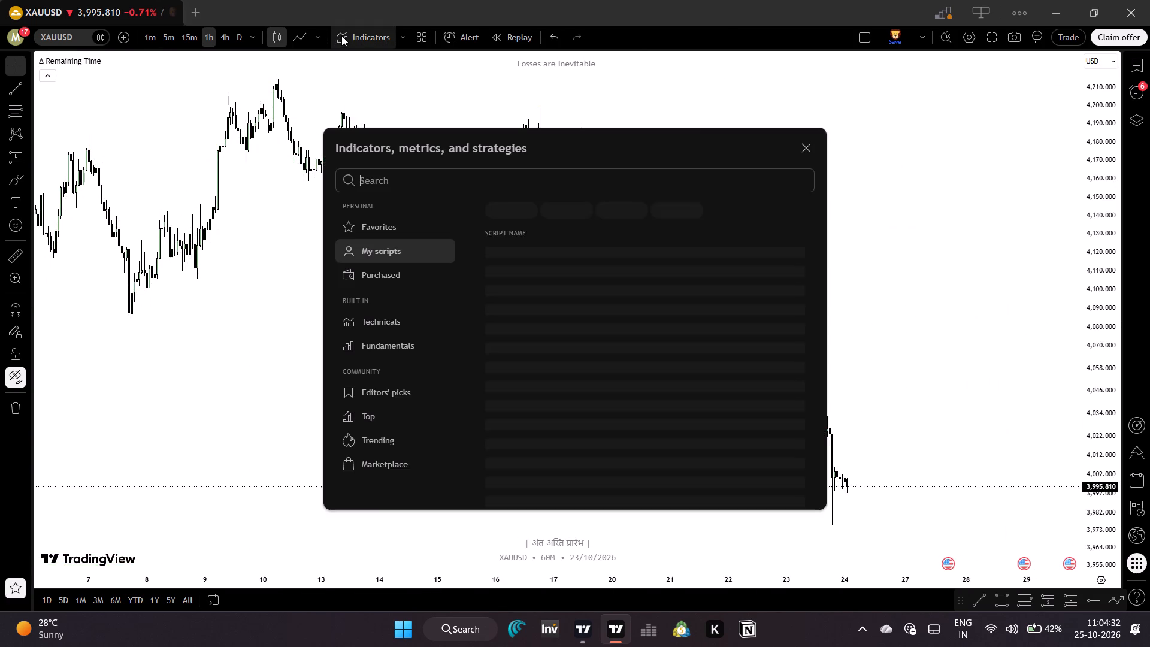
pyautogui.click(578, 229)
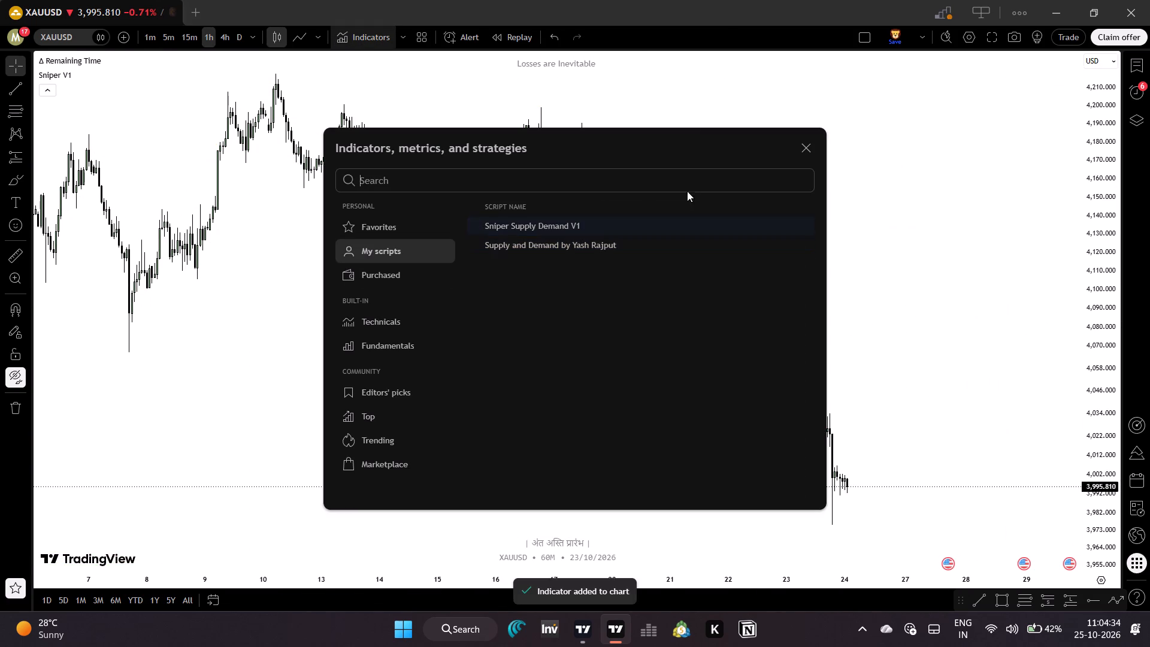
pyautogui.click(804, 152)
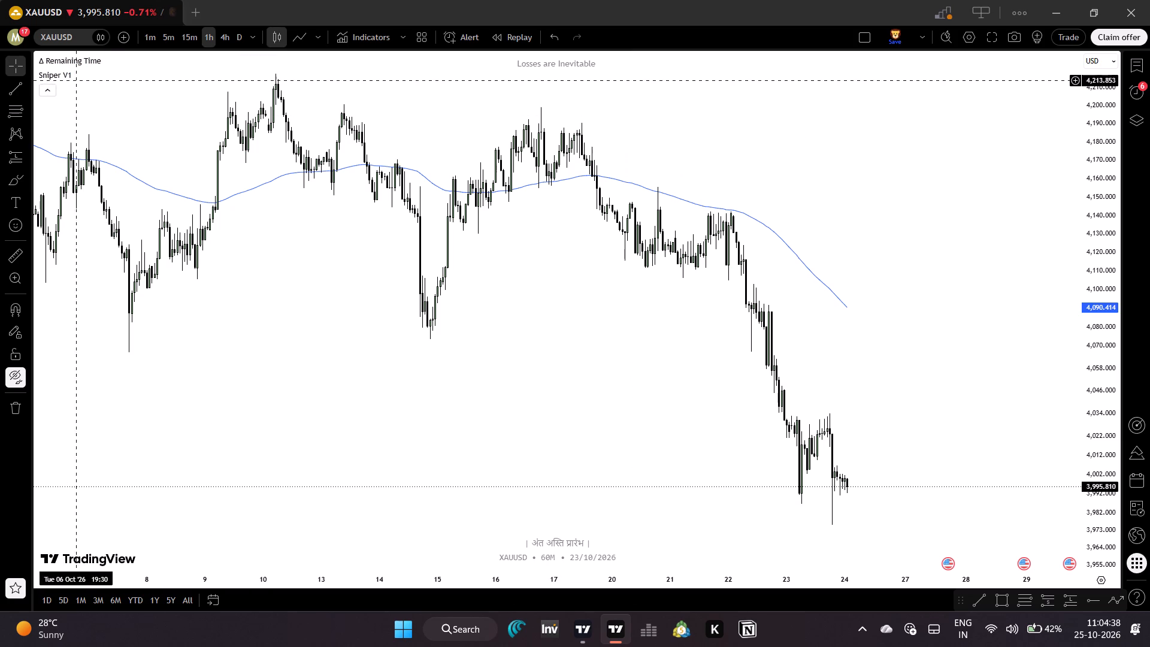
# Set the Sniper V1 indicator's Start Time date to 2026-01-01.
pyautogui.click(101, 72)
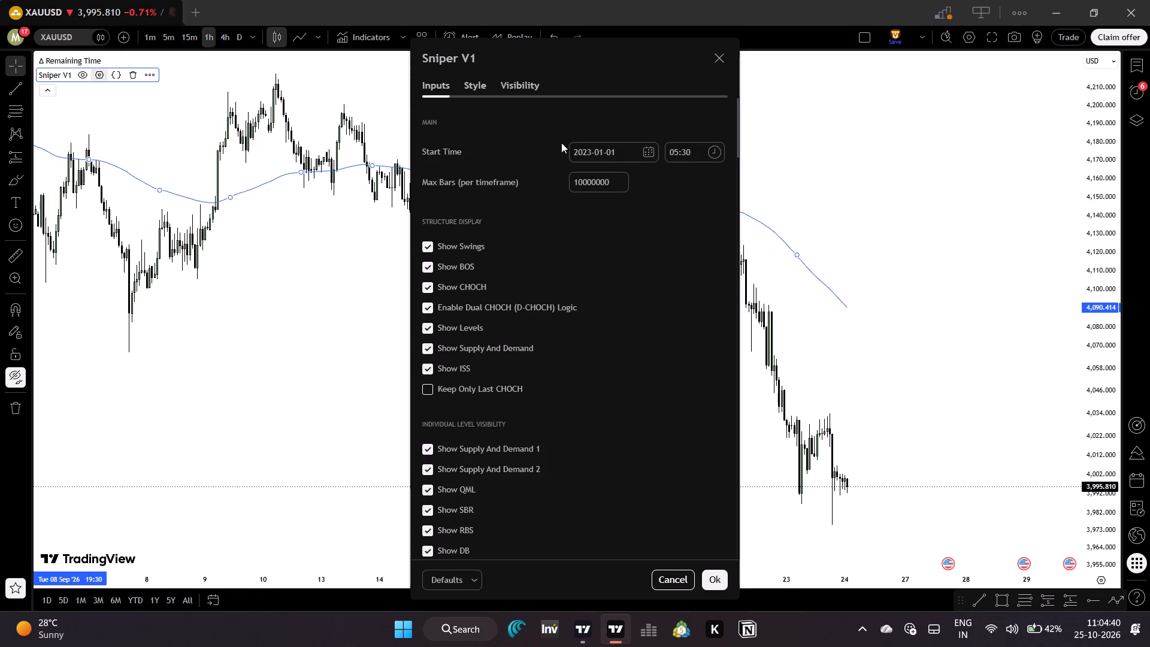
pyautogui.click(647, 150)
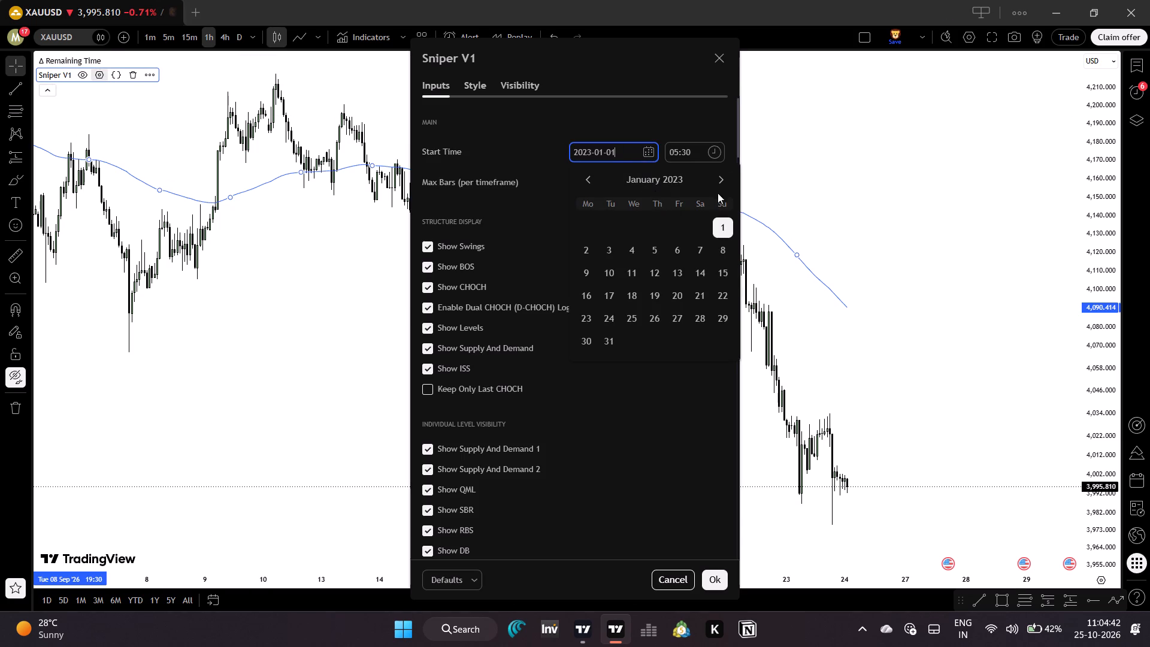
pyautogui.click(685, 179)
pyautogui.click(676, 180)
pyautogui.click(667, 180)
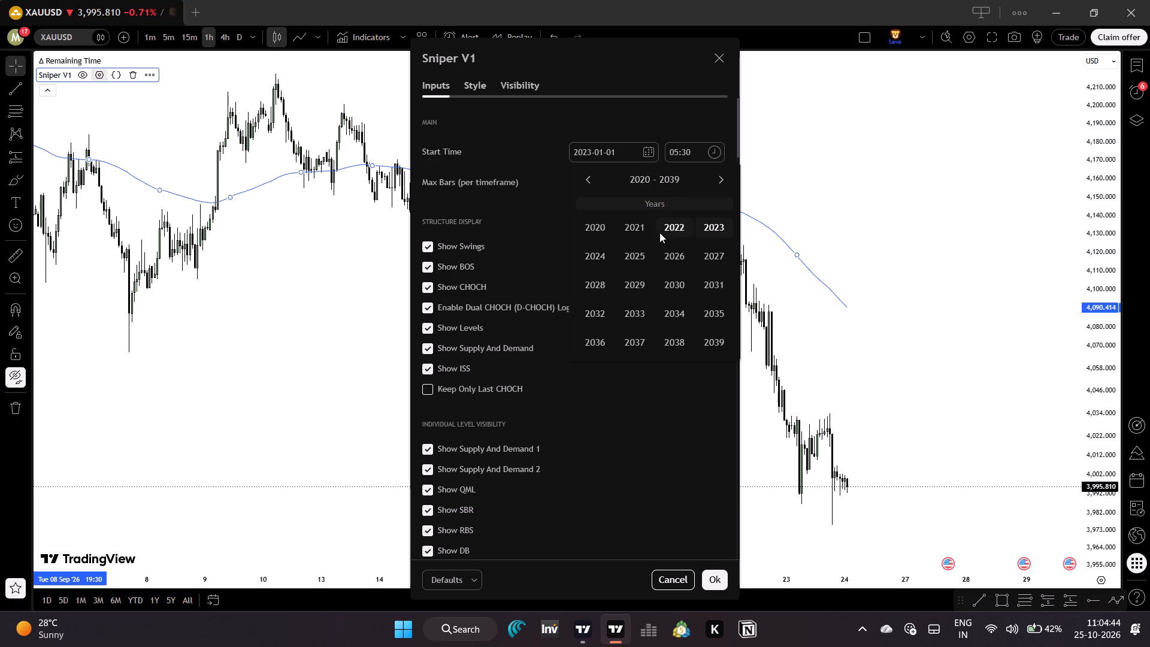
pyautogui.click(685, 256)
pyautogui.click(605, 229)
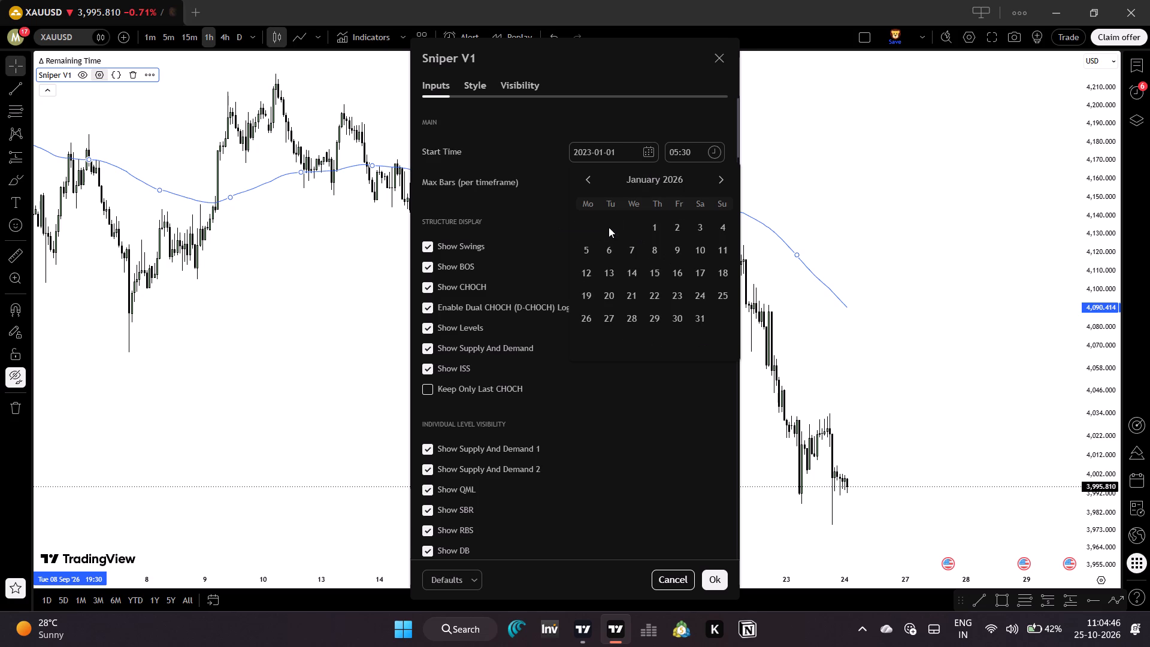
pyautogui.click(653, 228)
pyautogui.moveTo(650, 392); pyautogui.dragTo(643, 388)
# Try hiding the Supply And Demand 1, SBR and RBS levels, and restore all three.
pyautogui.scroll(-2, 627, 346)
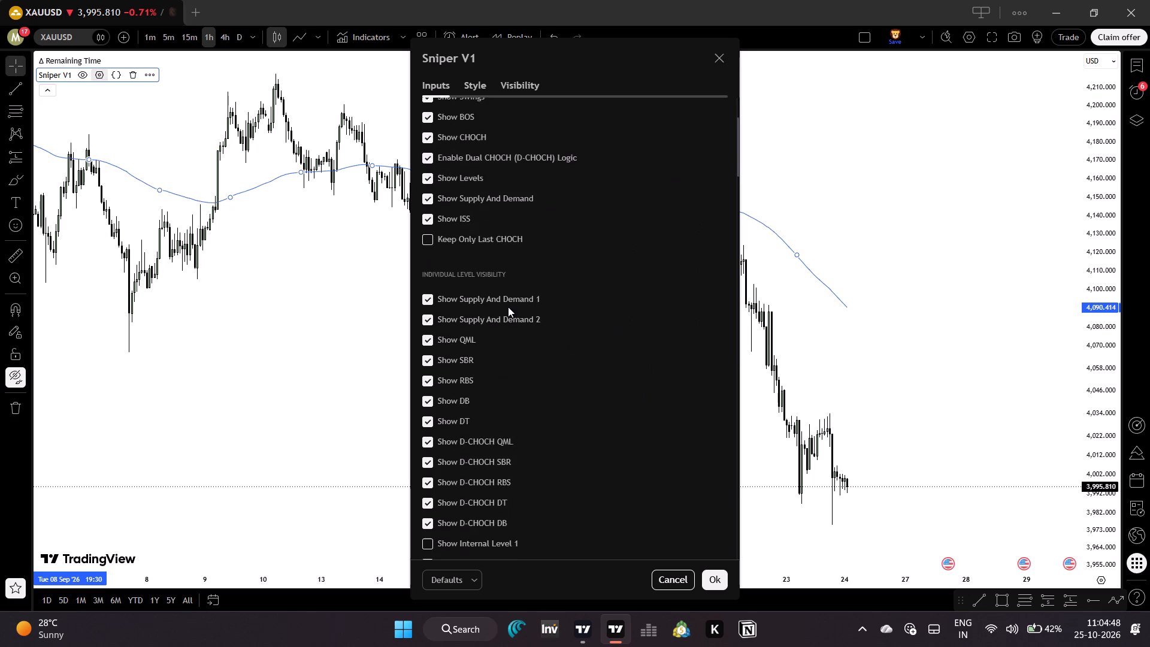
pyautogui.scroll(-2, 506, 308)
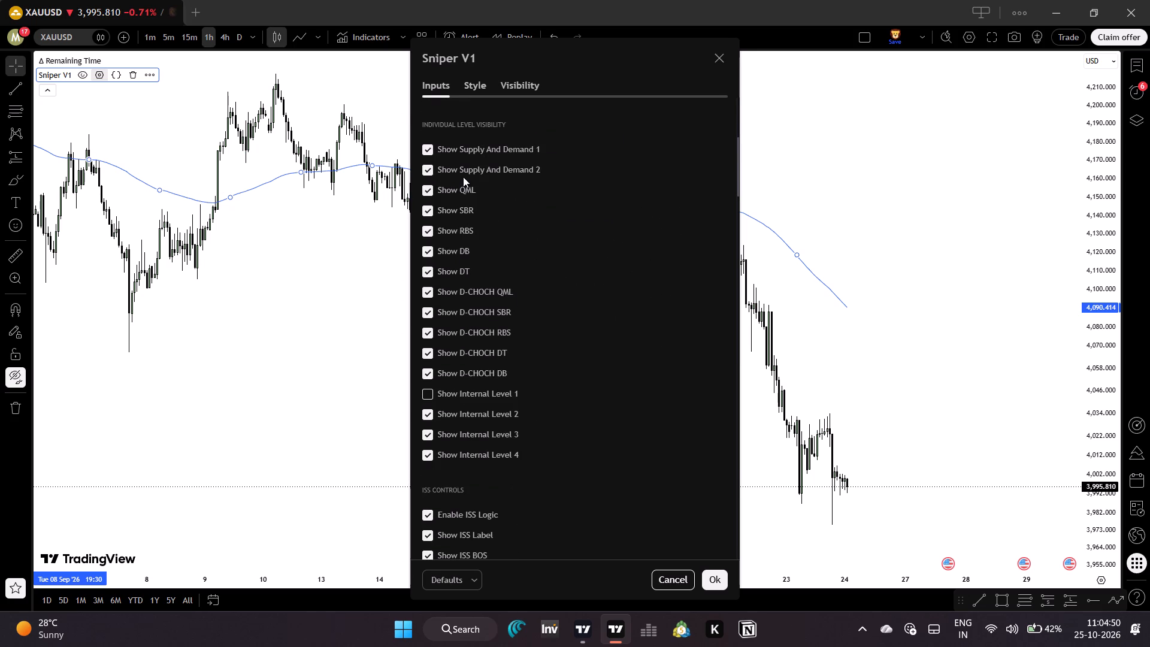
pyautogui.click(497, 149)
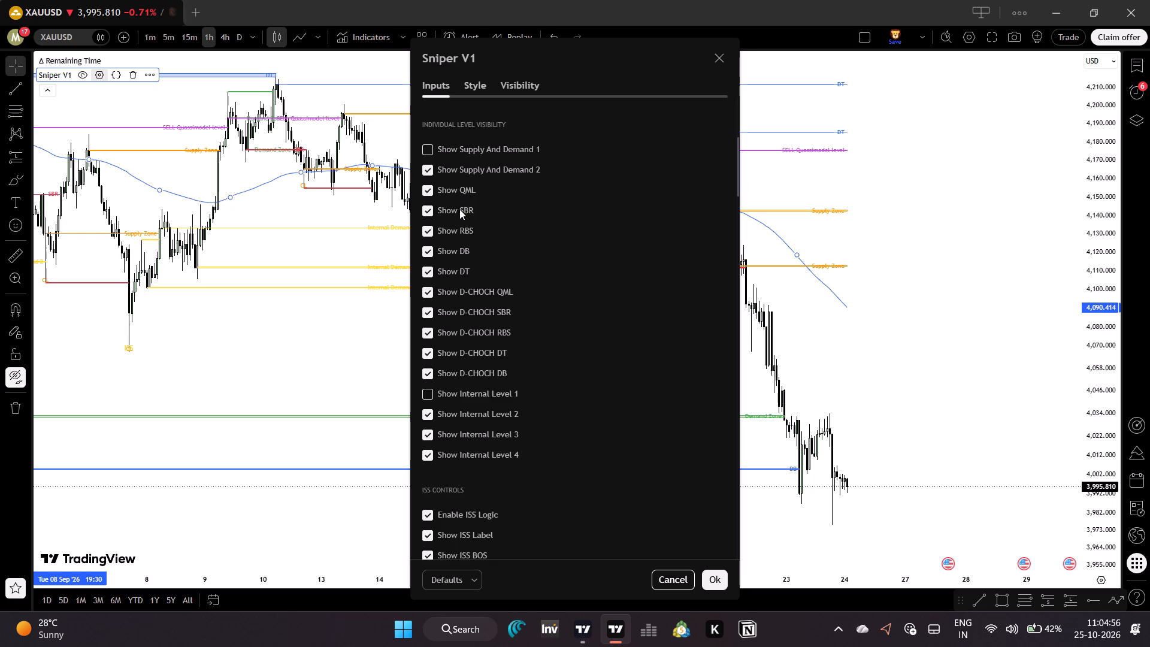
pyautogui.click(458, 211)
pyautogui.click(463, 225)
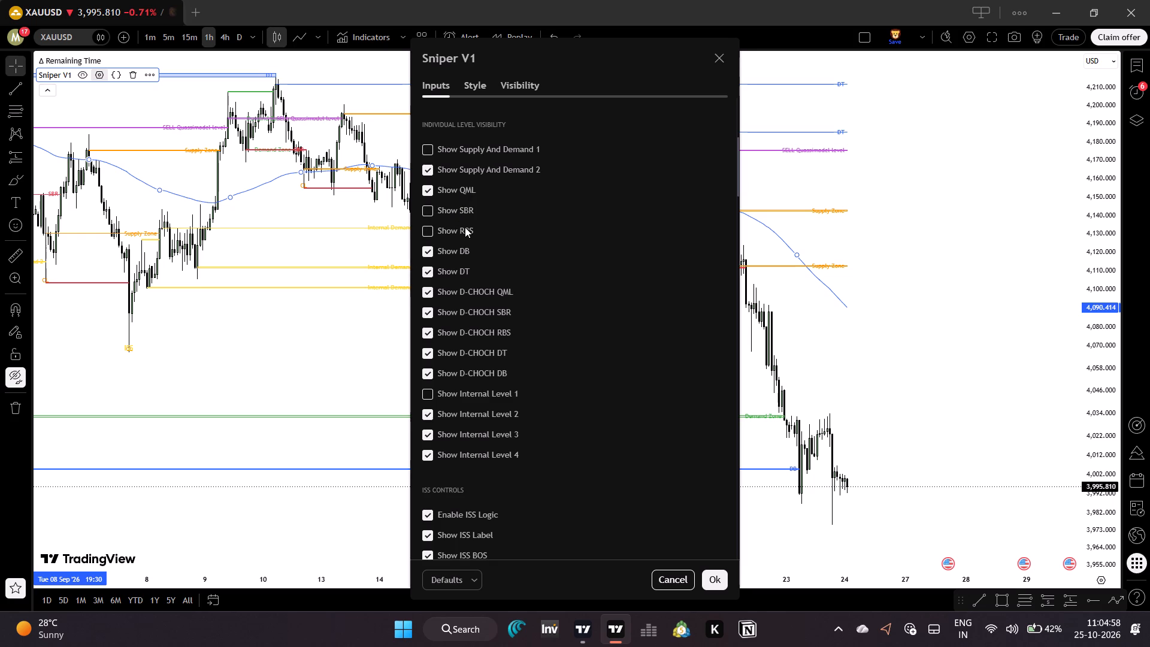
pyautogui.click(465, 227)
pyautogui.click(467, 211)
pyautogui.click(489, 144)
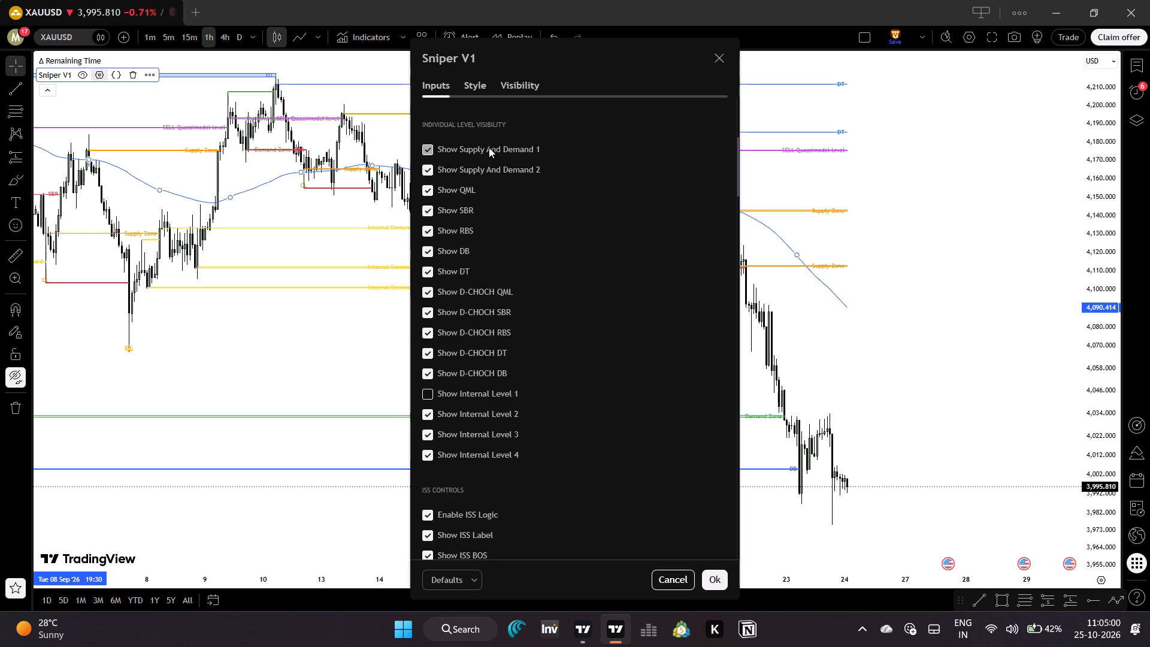
# Disable Show Internal Level 3 in the individual level visibility settings.
pyautogui.scroll(-2, 486, 180)
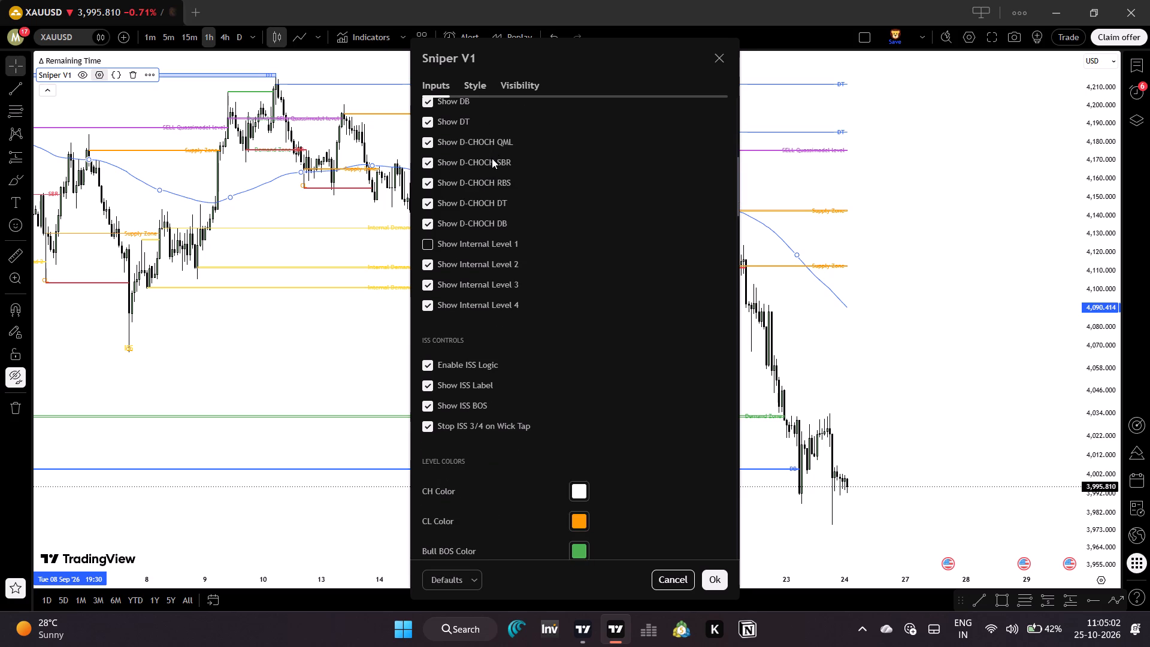
pyautogui.click(497, 283)
# Set the Zone Height Mode of Sniper V1 to fixed pips.
pyautogui.scroll(-2, 503, 282)
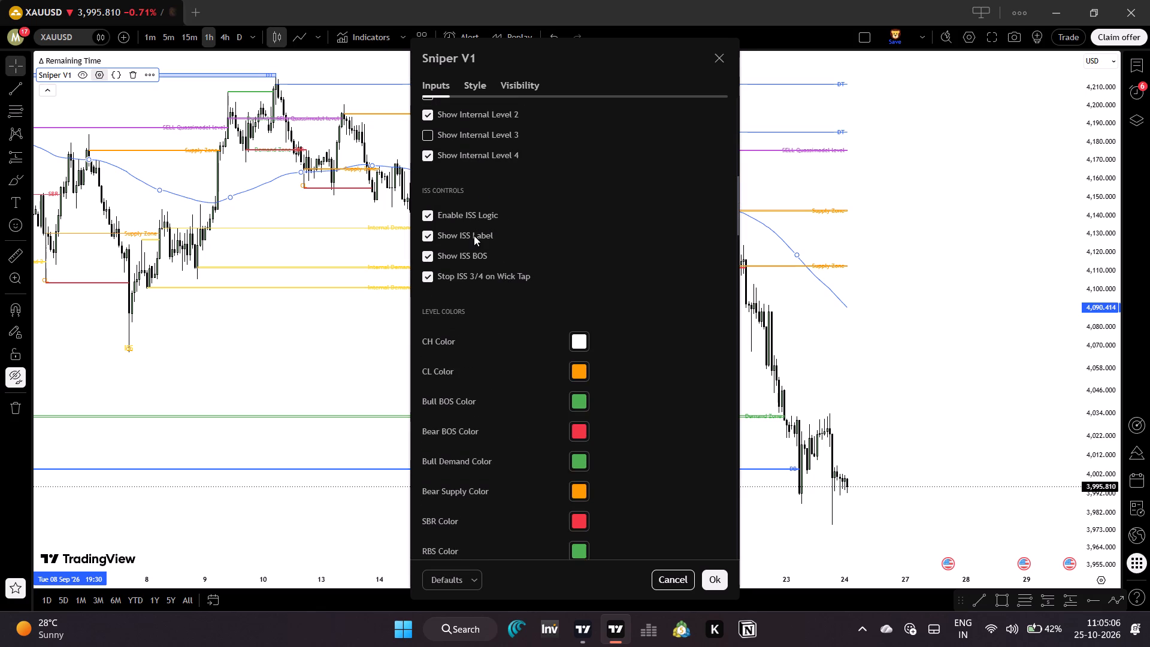
pyautogui.scroll(-12, 567, 292)
pyautogui.scroll(3, 564, 295)
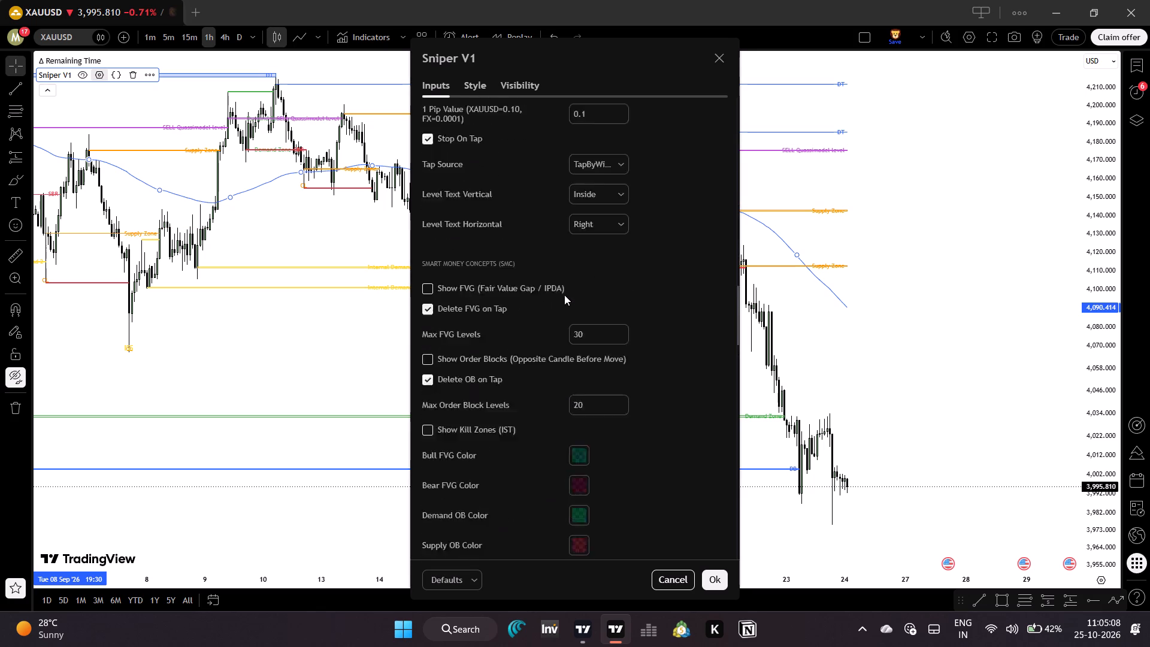
pyautogui.scroll(1, 564, 295)
pyautogui.scroll(-2, 564, 295)
pyautogui.scroll(2, 591, 263)
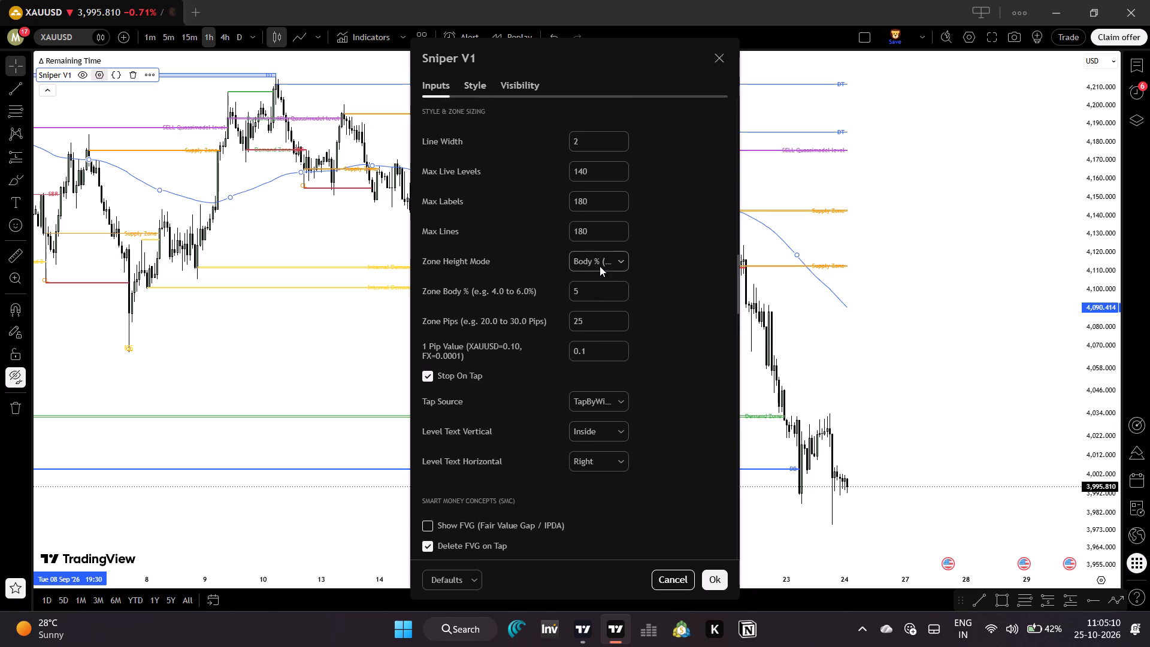
pyautogui.click(600, 266)
pyautogui.click(600, 301)
# Set the Zone Pips value to 20.
pyautogui.click(591, 322)
pyautogui.press('BackSpace')
pyautogui.press('BackSpace')
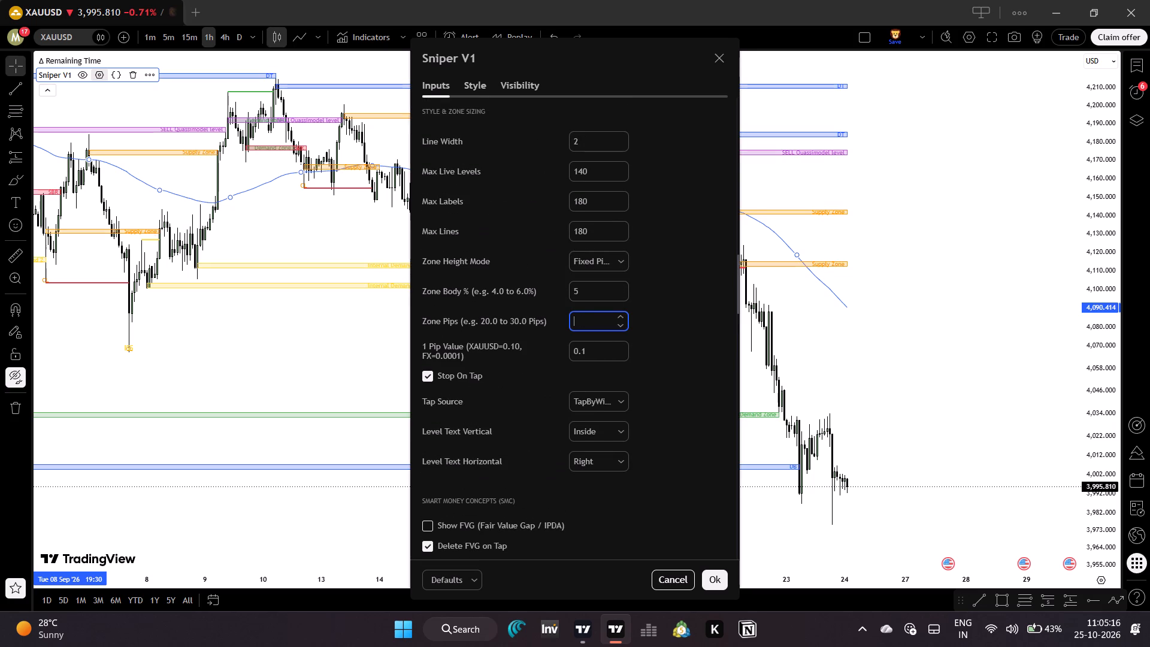
pyautogui.write('10')
pyautogui.press('BackSpace')
pyautogui.press('BackSpace')
pyautogui.write('20')
pyautogui.click(665, 346)
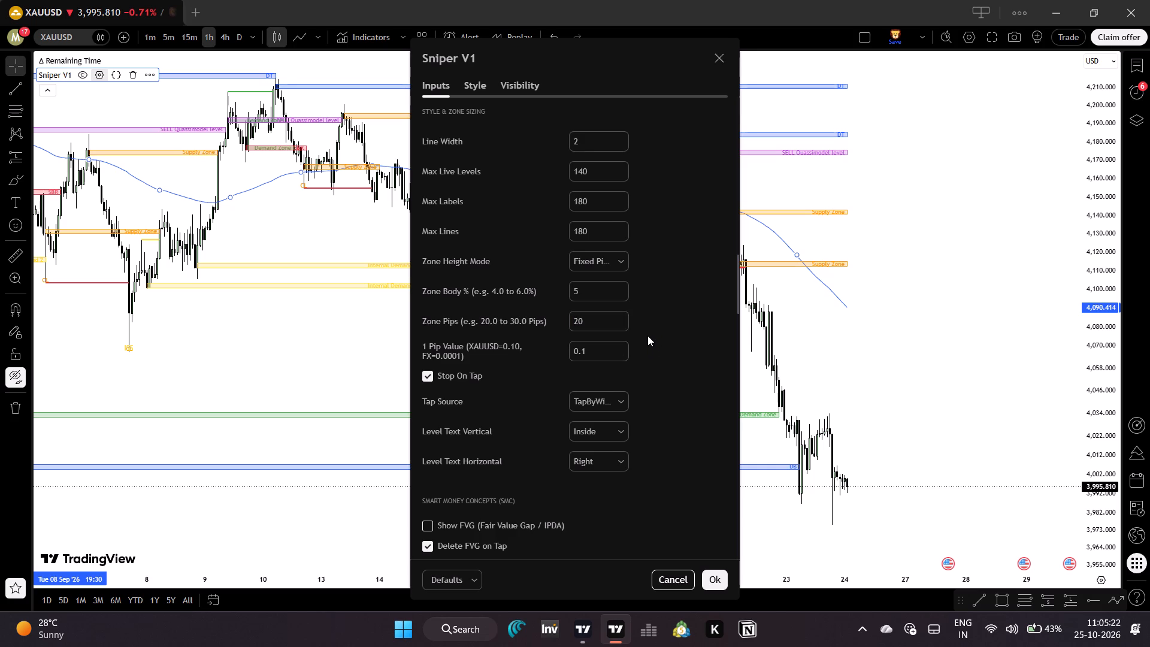
# Set the CH Color and CL Color of the Sniper V1 levels to black.
pyautogui.scroll(3, 647, 335)
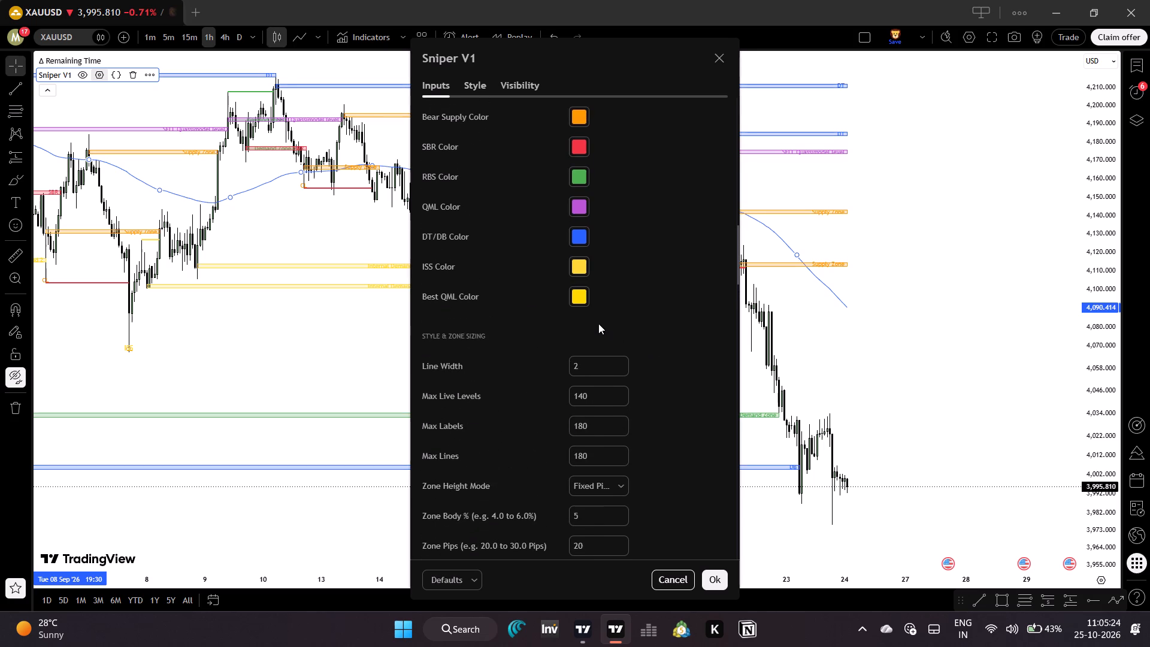
pyautogui.scroll(4, 598, 317)
pyautogui.scroll(-1, 596, 326)
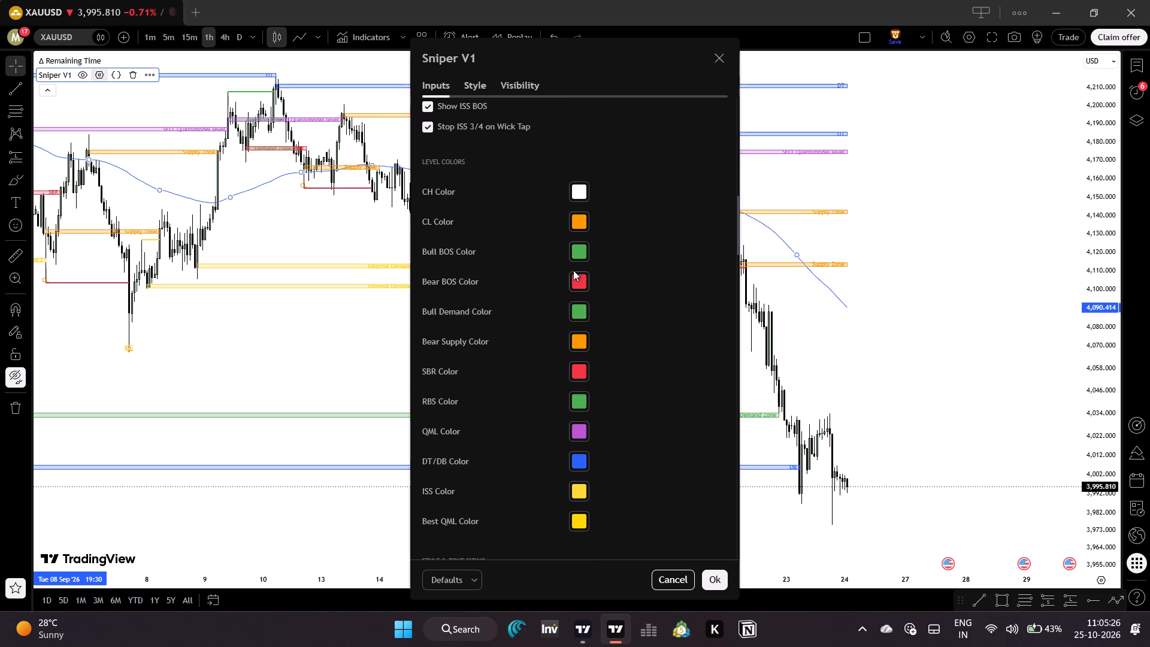
pyautogui.click(578, 195)
pyautogui.click(704, 217)
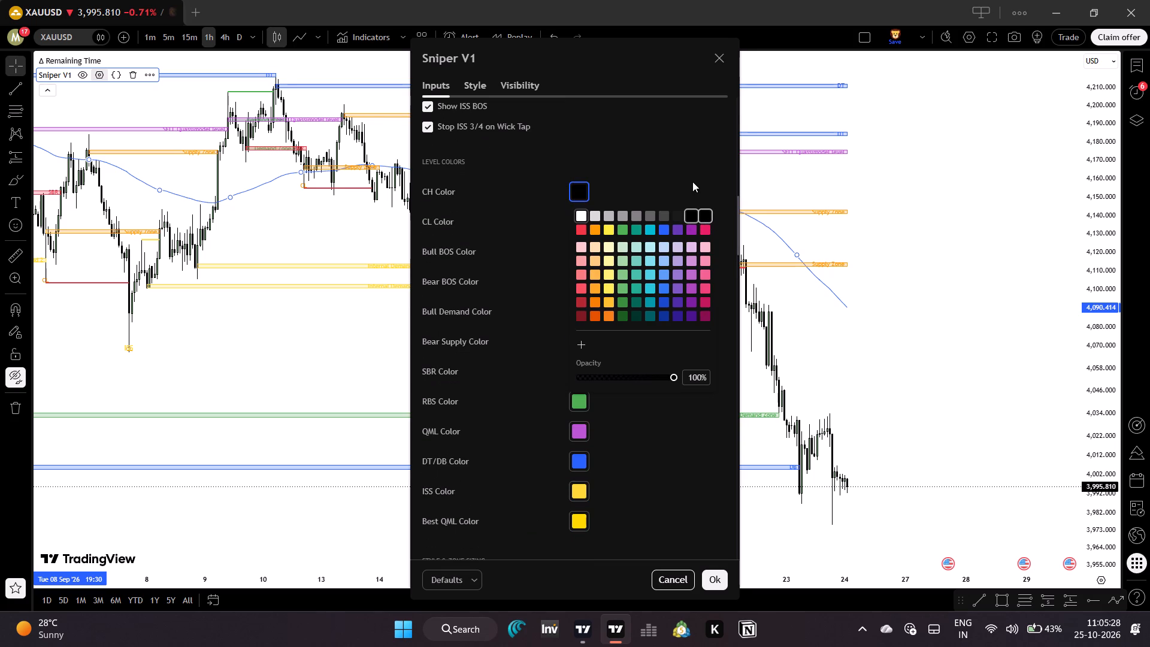
pyautogui.click(692, 182)
pyautogui.click(577, 230)
pyautogui.click(702, 246)
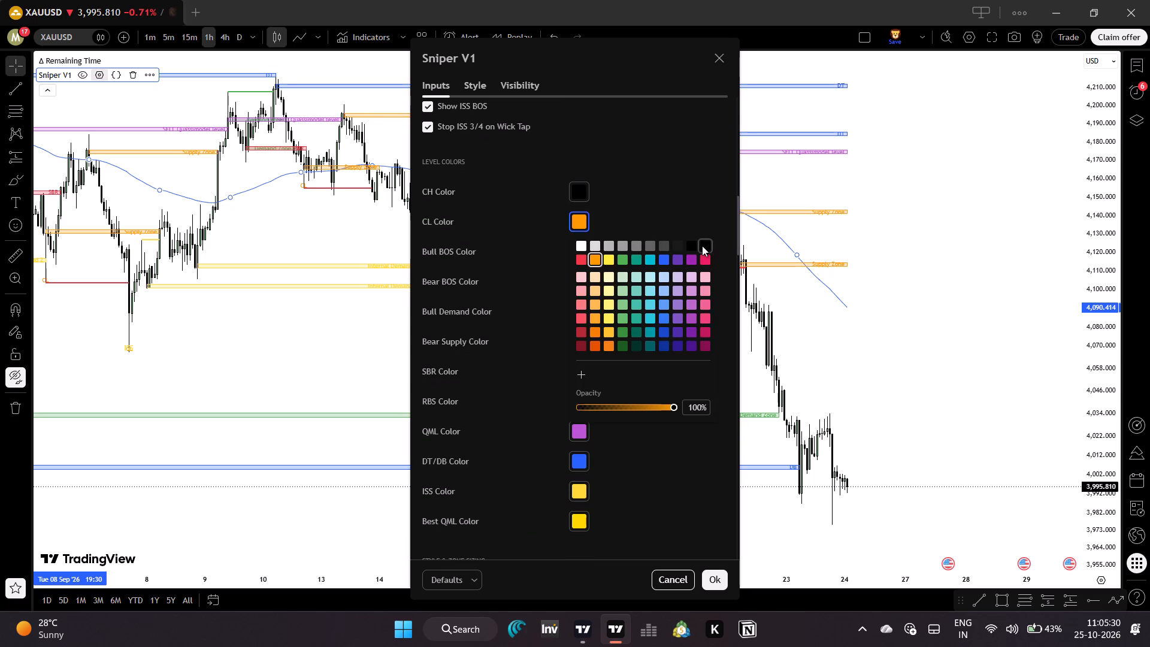
pyautogui.click(687, 188)
# Set the Bull BOS Color and Bear BOS Color of the Sniper V1 levels to black.
pyautogui.click(579, 252)
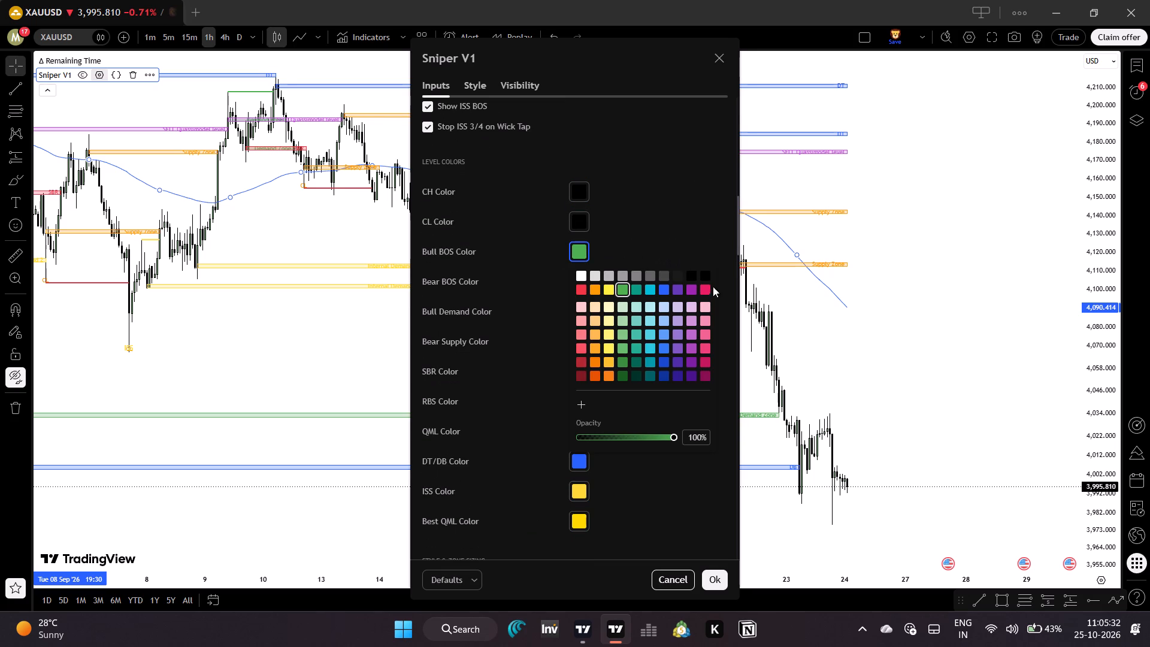
pyautogui.click(708, 281)
pyautogui.click(685, 243)
pyautogui.click(573, 279)
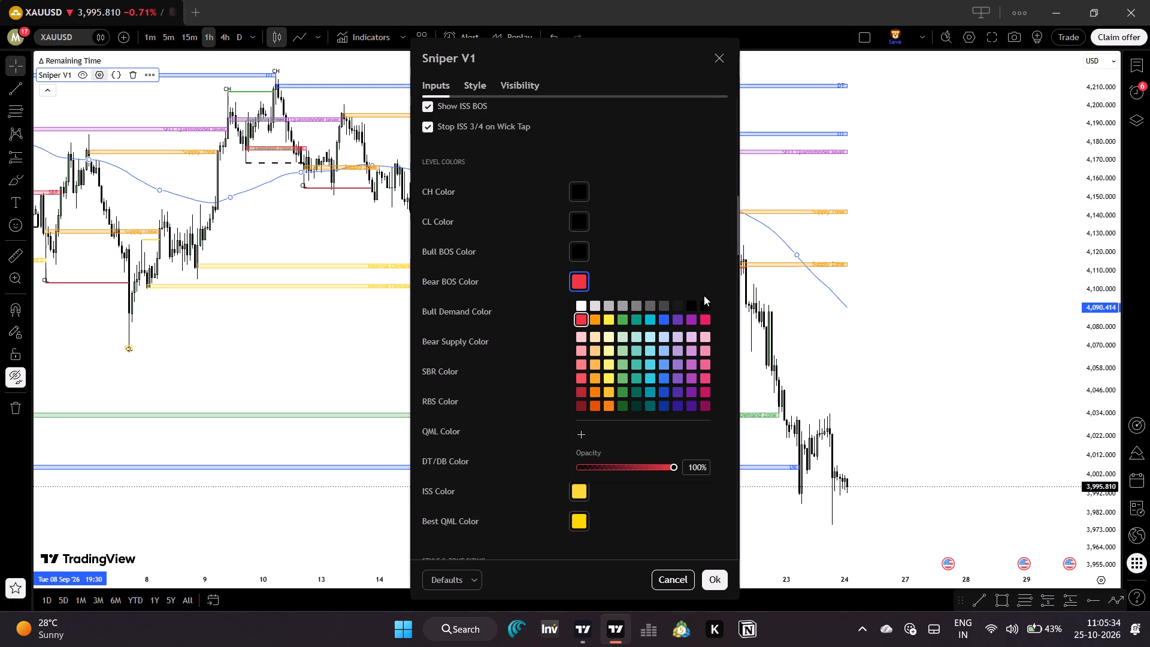
pyautogui.click(704, 301)
pyautogui.click(700, 277)
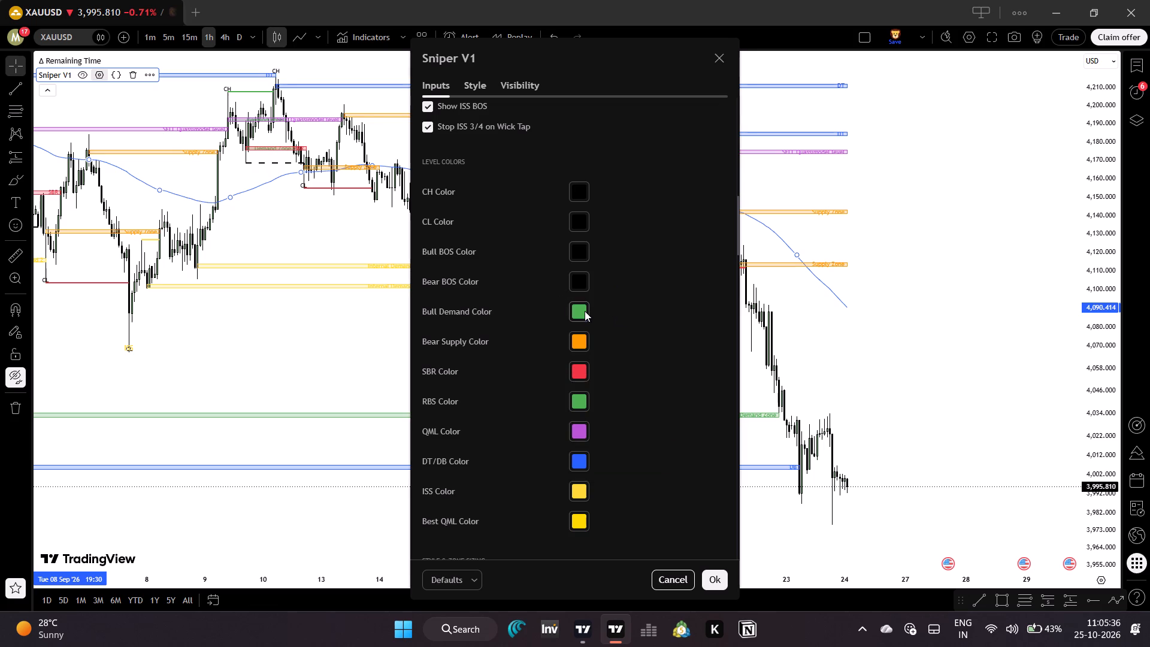
# Keep the Bull Demand Color green and set the Bear Supply Color to red.
pyautogui.click(585, 311)
pyautogui.click(611, 294)
pyautogui.click(582, 337)
pyautogui.click(576, 379)
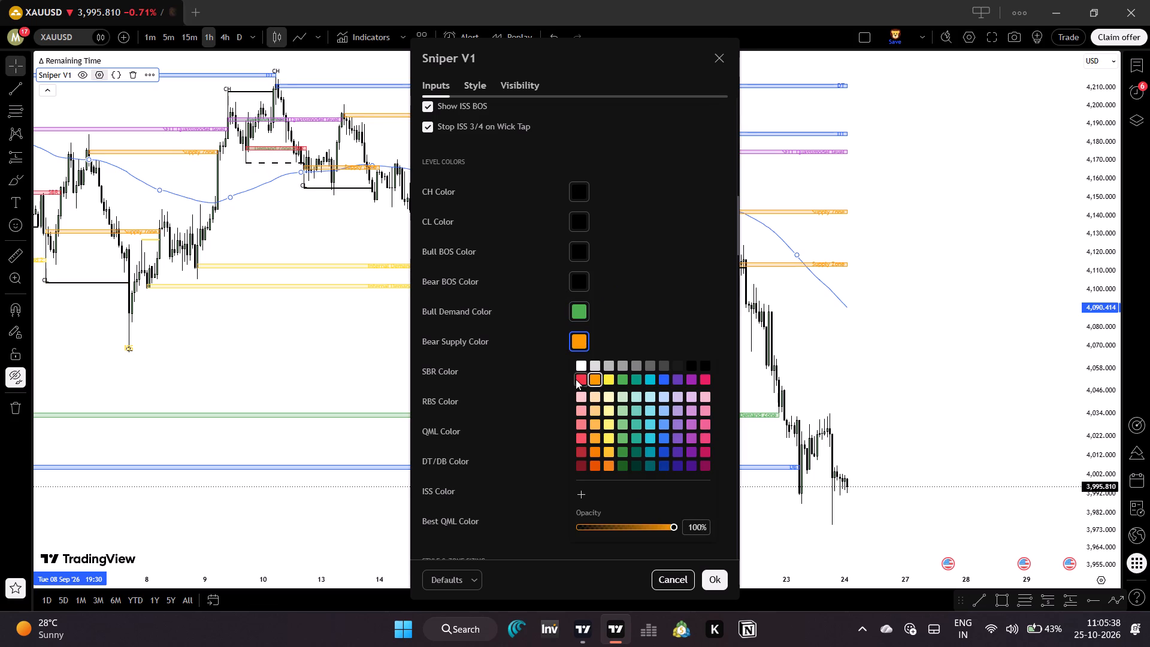
pyautogui.click(619, 330)
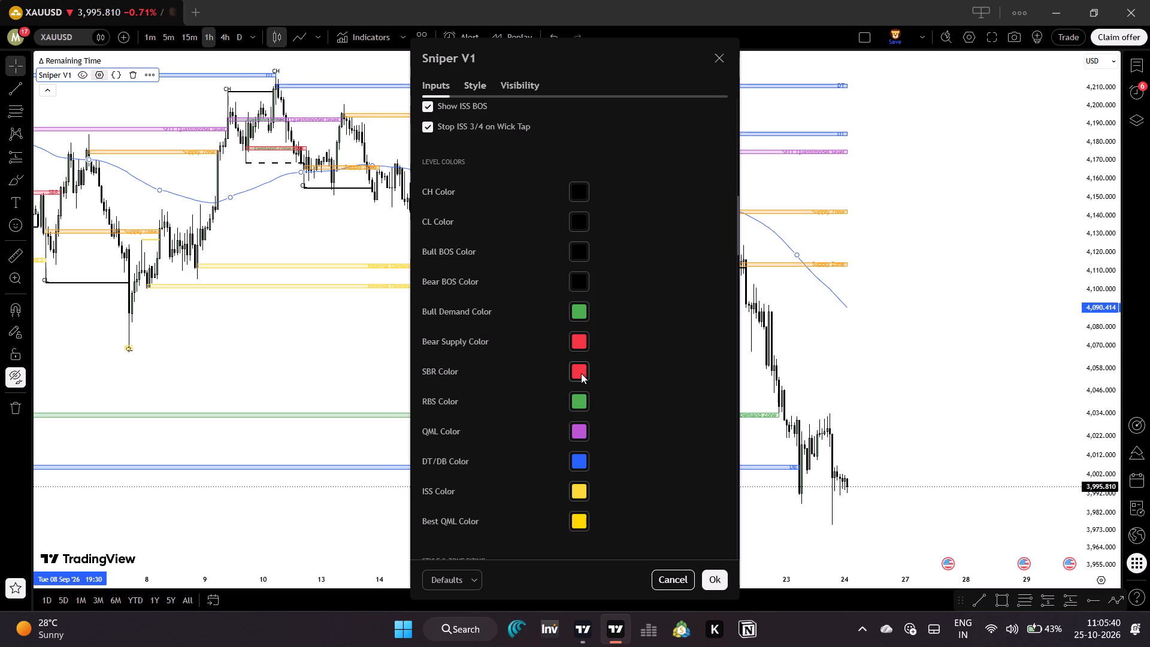
# Set the QML Color and the DT/DB Color of the Sniper V1 levels to dark gray.
pyautogui.click(580, 431)
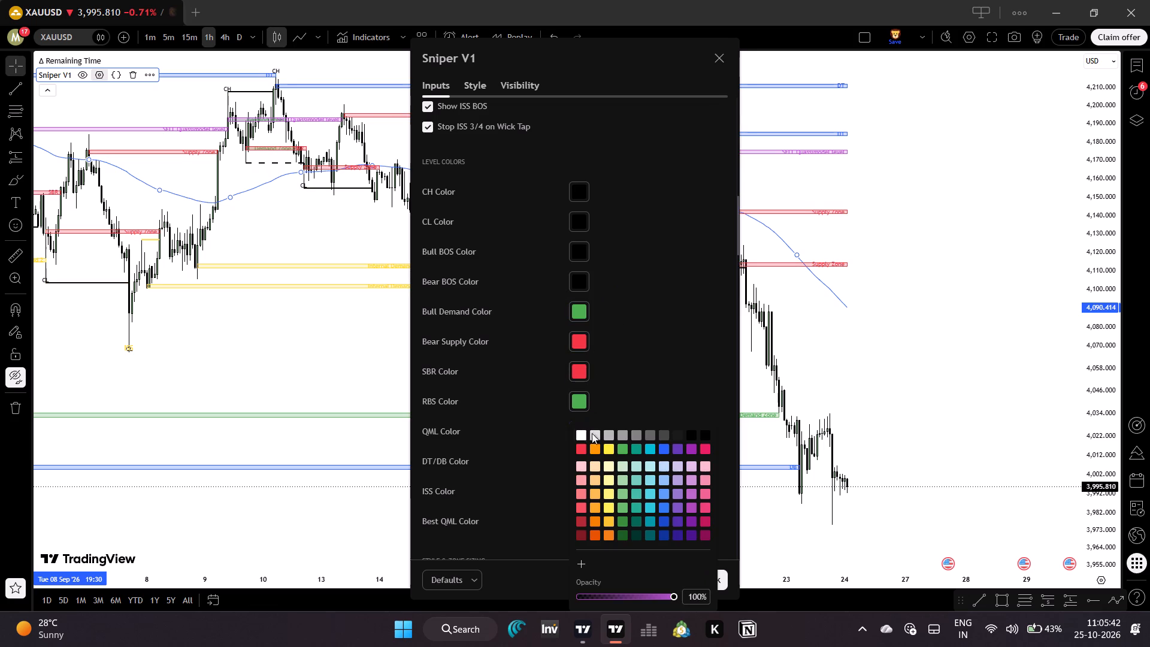
pyautogui.click(663, 433)
pyautogui.click(658, 400)
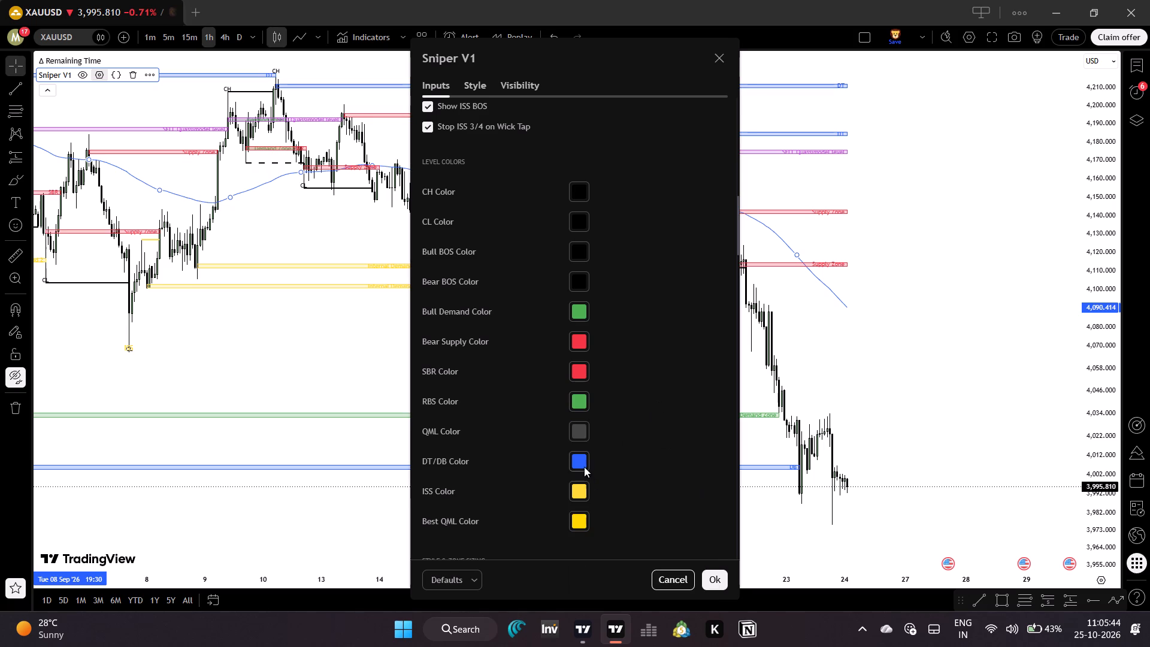
pyautogui.click(584, 467)
pyautogui.click(663, 437)
pyautogui.click(663, 385)
# Set the ISS Color and the Best QML Color of the Sniper V1 levels to dark gray.
pyautogui.scroll(-2, 663, 383)
pyautogui.click(571, 335)
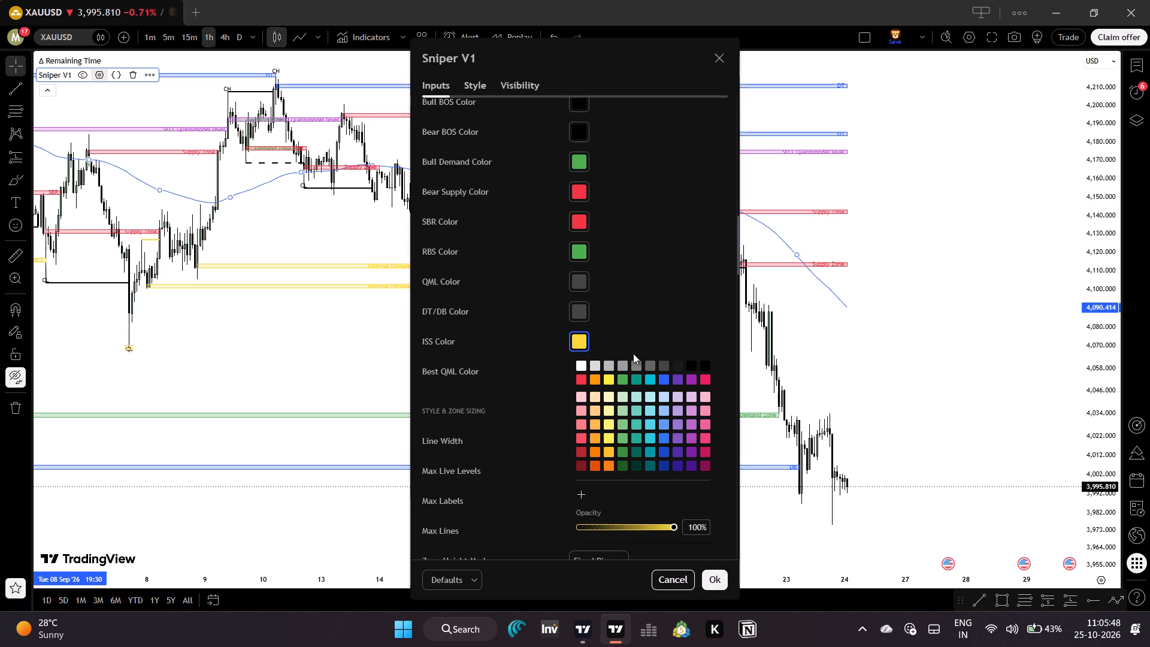
pyautogui.click(662, 361)
pyautogui.click(651, 325)
pyautogui.click(577, 373)
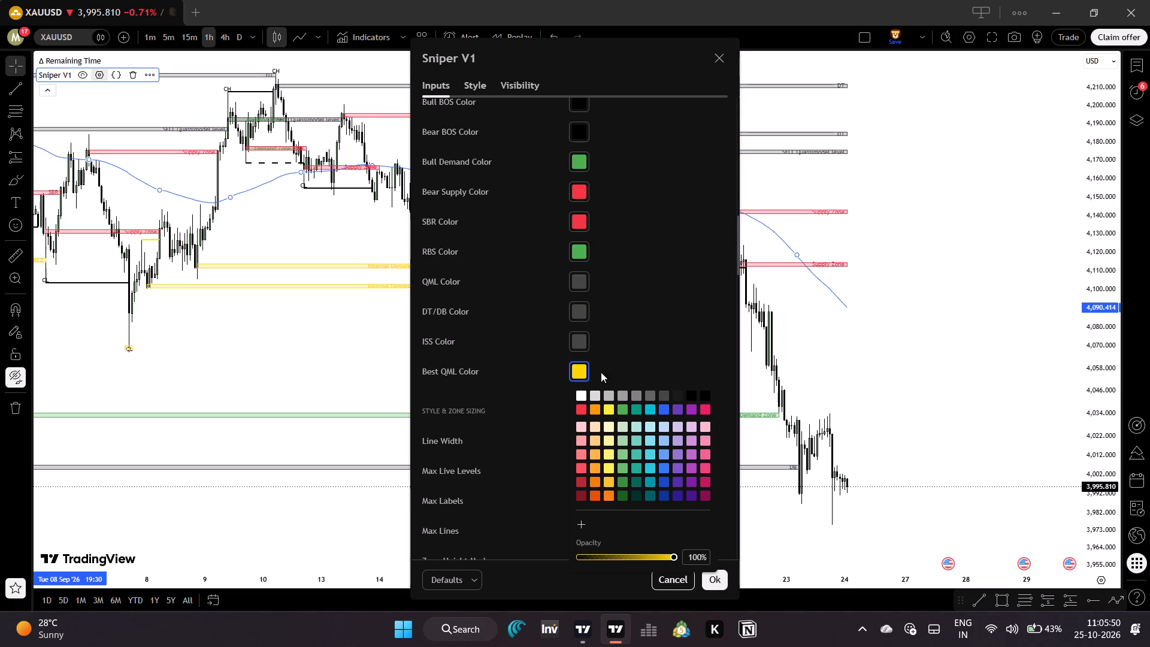
pyautogui.click(659, 392)
pyautogui.click(662, 347)
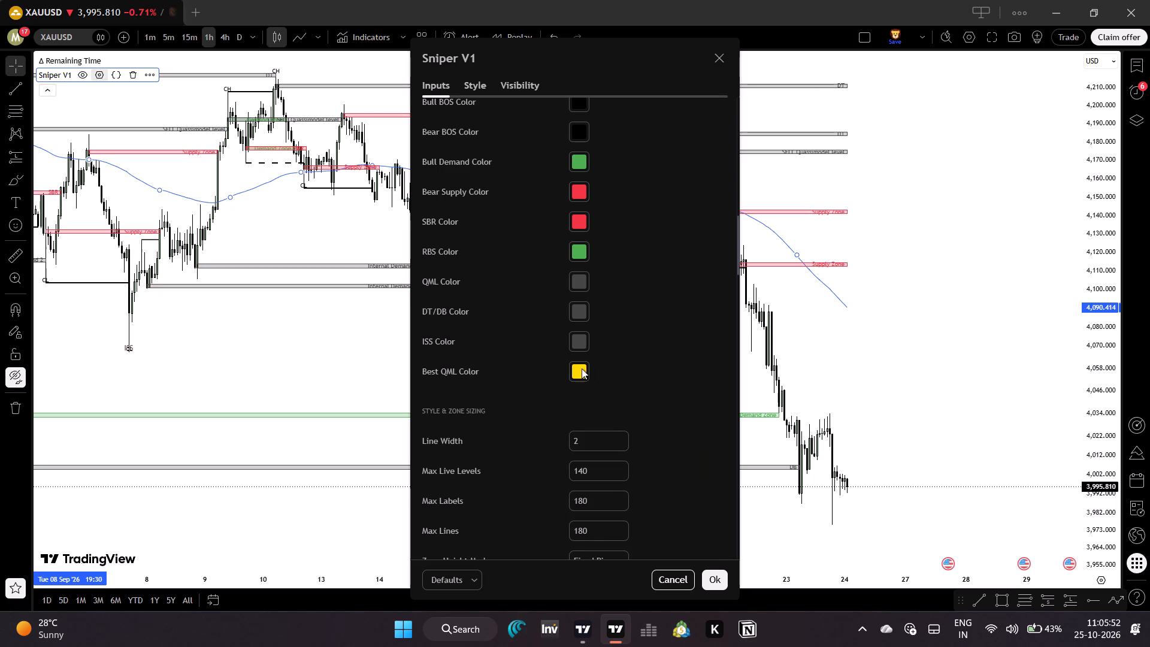
pyautogui.click(582, 368)
pyautogui.click(666, 395)
pyautogui.click(658, 362)
# Lower the Line Width of the Sniper V1 levels by one increment.
pyautogui.scroll(-1, 655, 361)
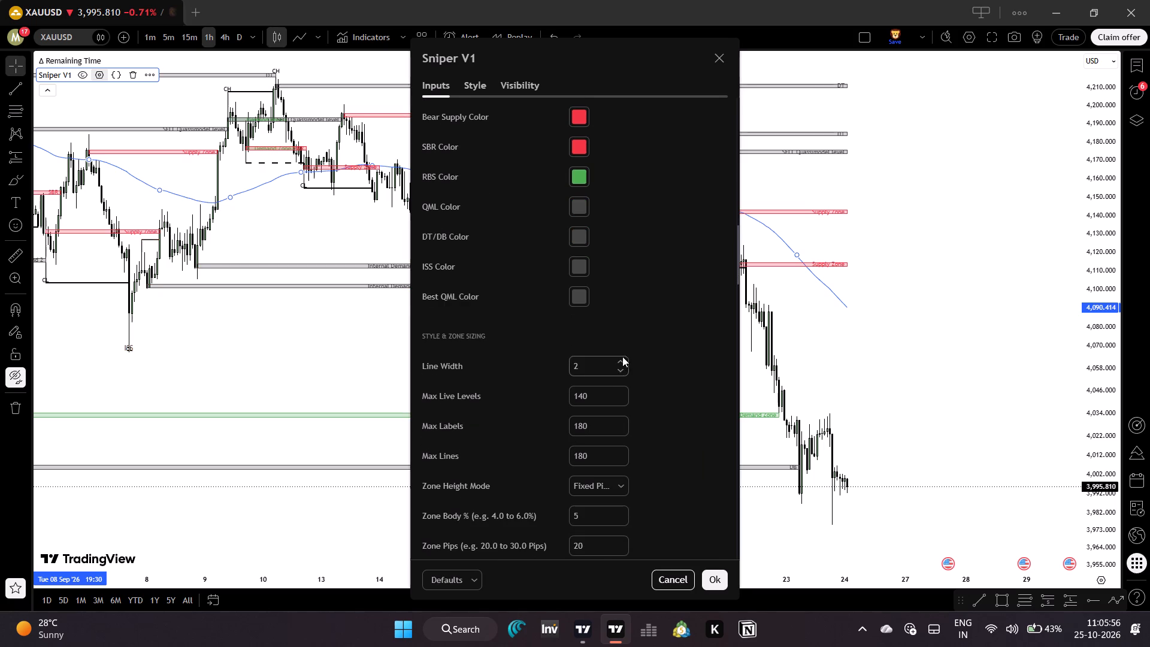
pyautogui.click(621, 370)
pyautogui.click(683, 344)
# Enable Show MTF Trend Dashboard in the trend dashboard settings of Sniper V1.
pyautogui.scroll(-5, 683, 344)
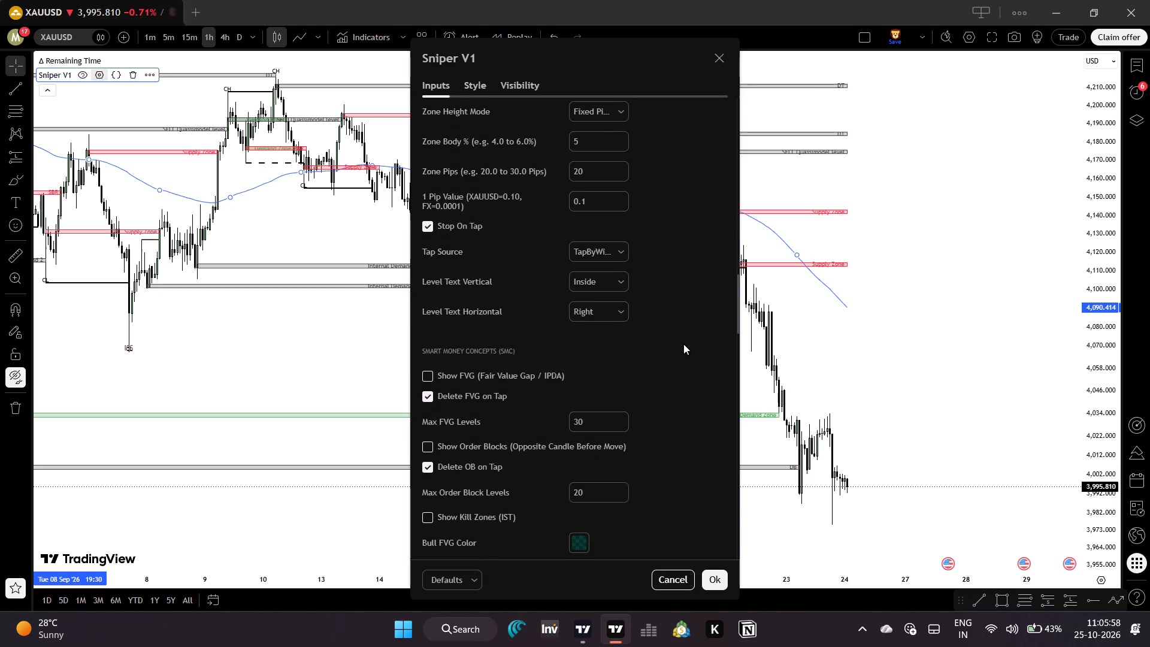
pyautogui.scroll(-3, 681, 341)
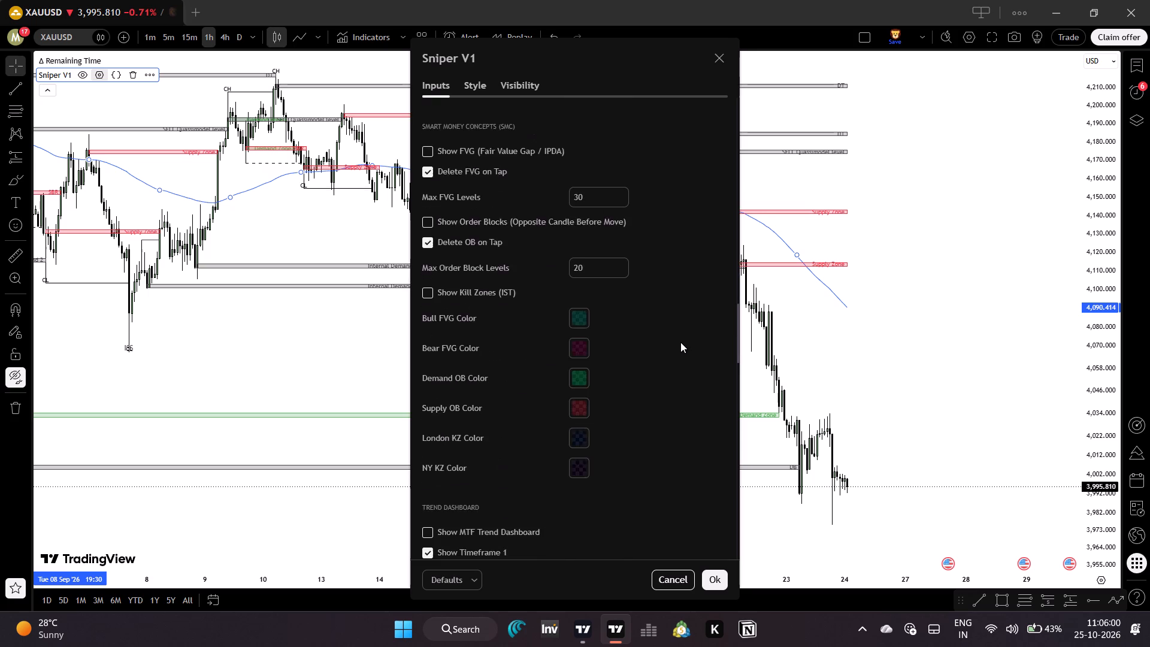
pyautogui.scroll(-7, 680, 342)
pyautogui.scroll(2, 673, 336)
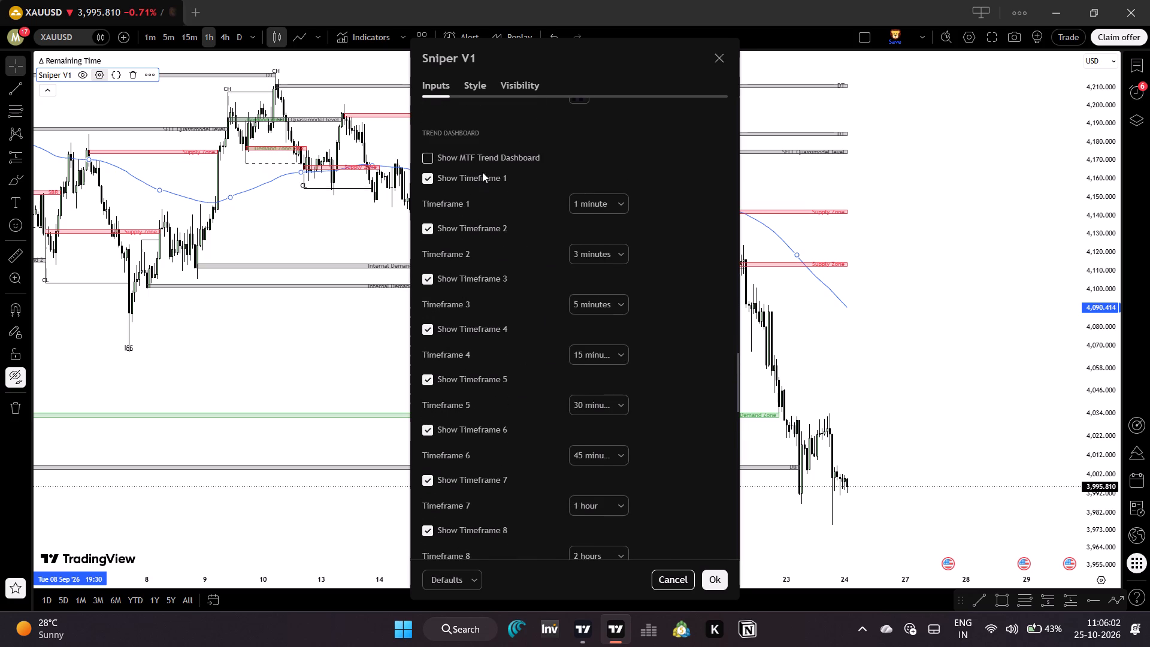
pyautogui.click(488, 162)
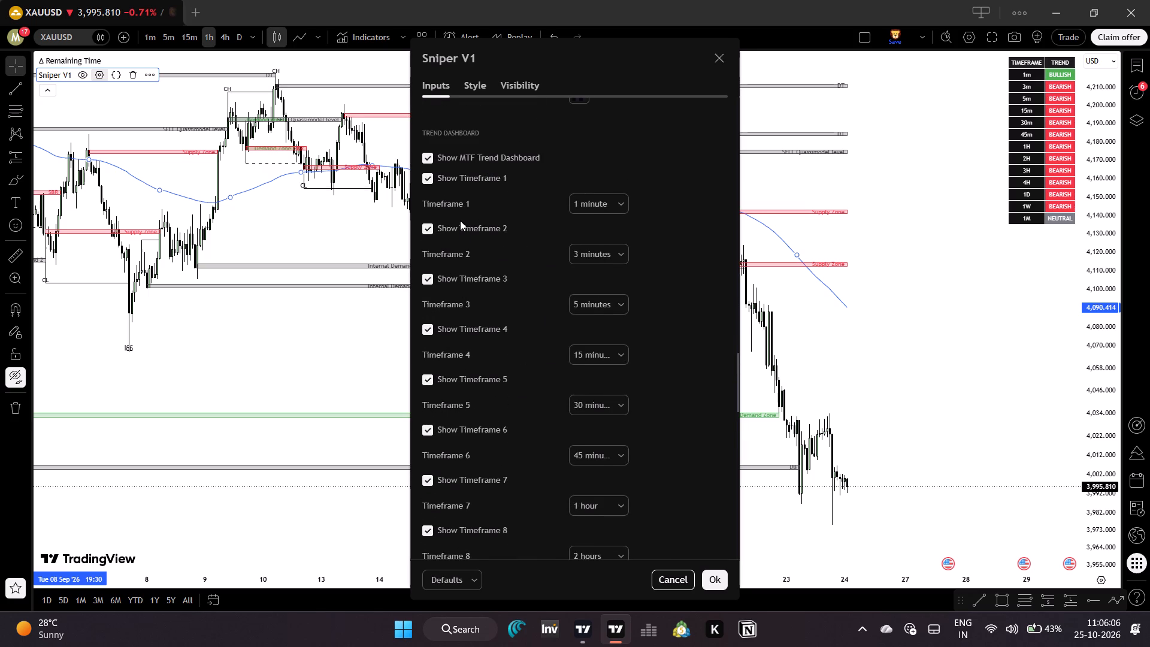
# Disable Show Timeframe 1, 2, 3, 5, 6, 8, 9, 11, 12 and 13, leaving only 15 minutes, 1 hour and 4 hours.
pyautogui.click(476, 180)
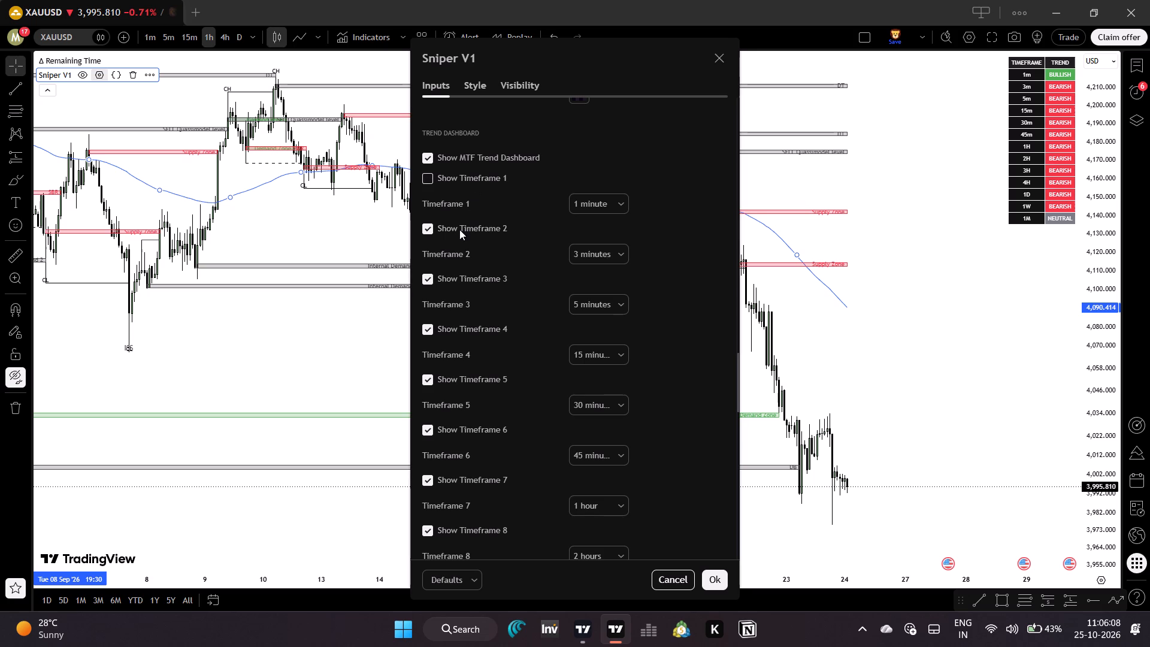
pyautogui.click(459, 229)
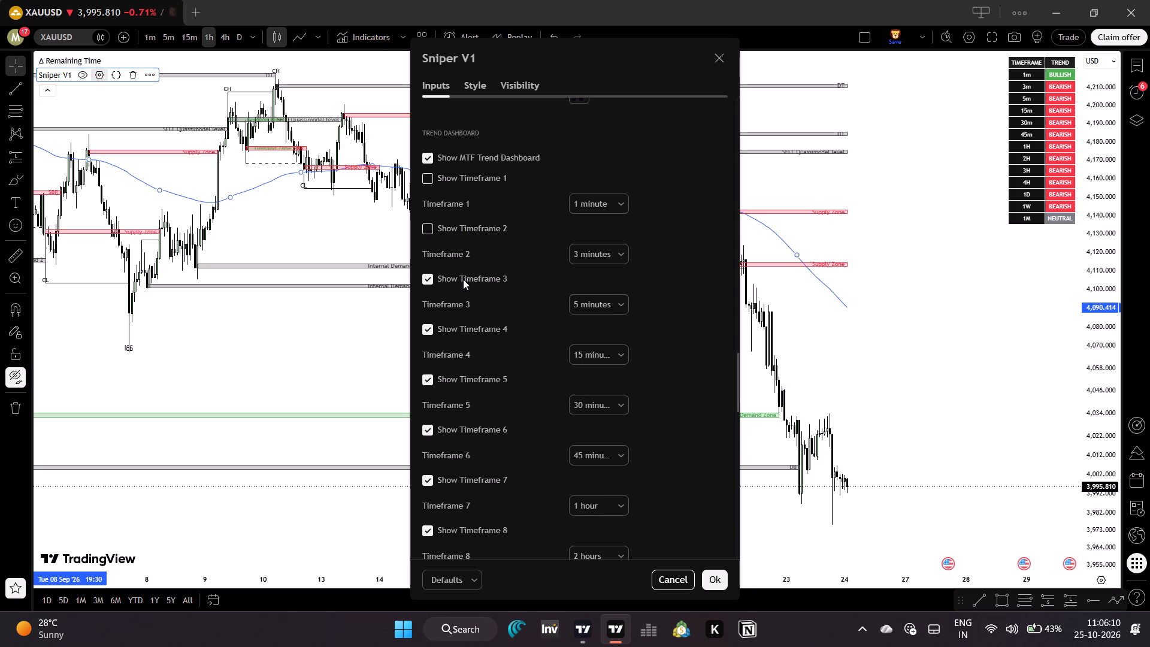
pyautogui.click(463, 278)
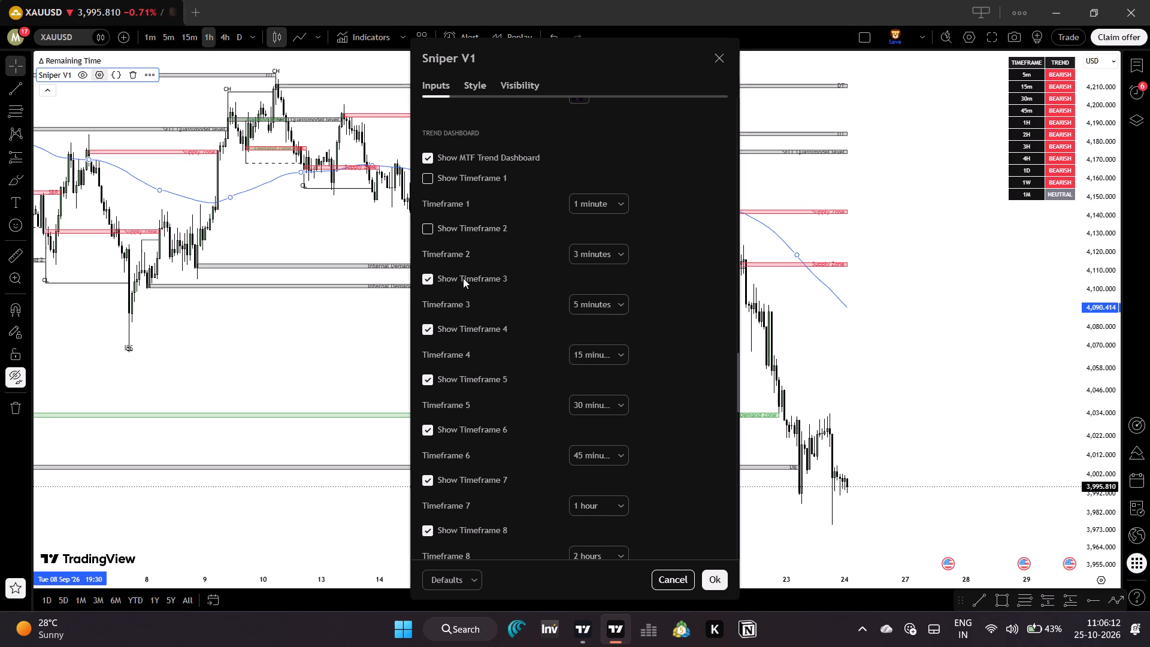
pyautogui.click(494, 377)
pyautogui.click(489, 425)
pyautogui.scroll(-2, 489, 425)
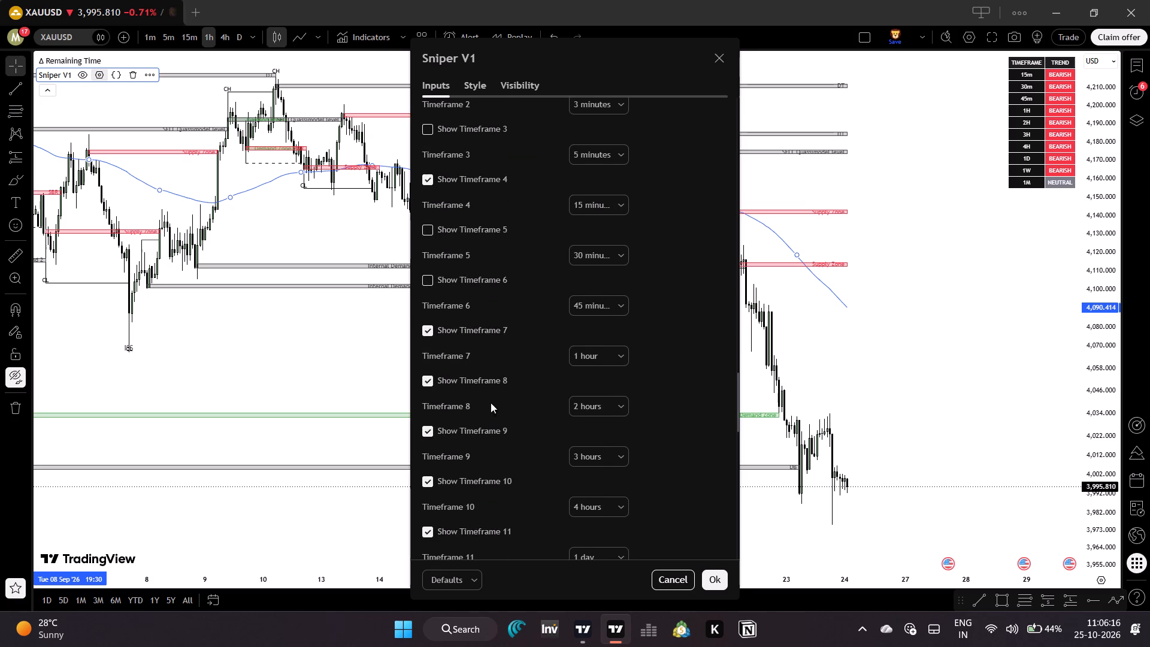
pyautogui.click(493, 378)
pyautogui.click(488, 431)
pyautogui.scroll(-3, 492, 437)
pyautogui.click(483, 408)
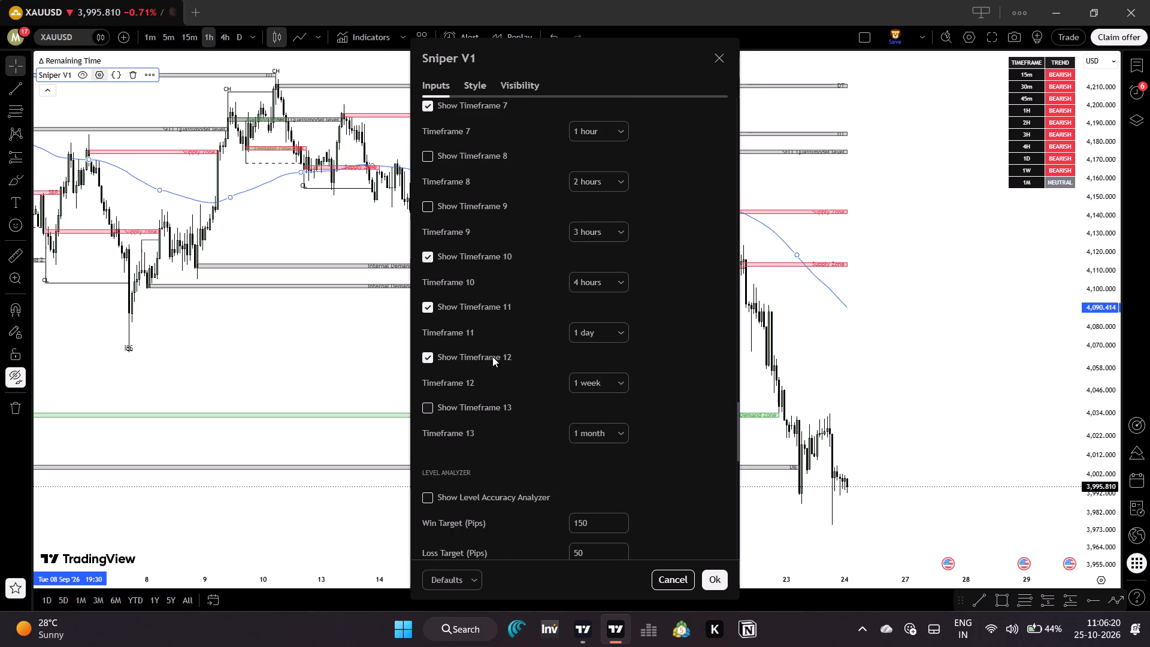
pyautogui.click(492, 356)
pyautogui.click(491, 305)
# Set the EMA Color of Sniper V1 to black.
pyautogui.scroll(-1, 489, 347)
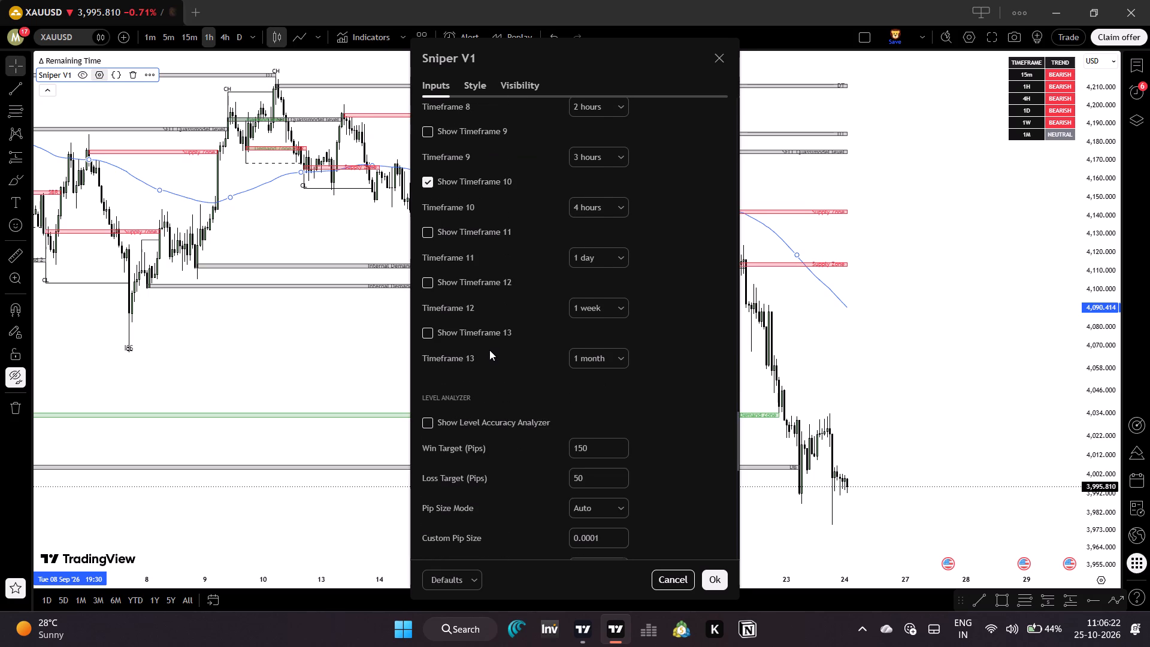
pyautogui.scroll(-4, 489, 346)
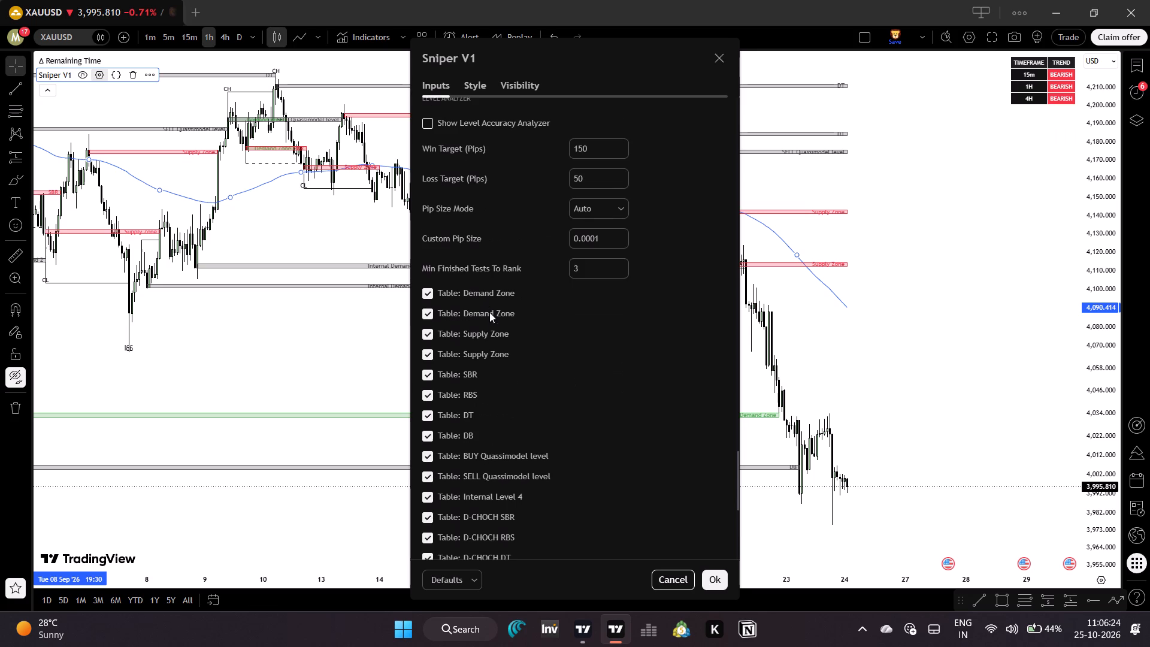
pyautogui.scroll(-7, 489, 312)
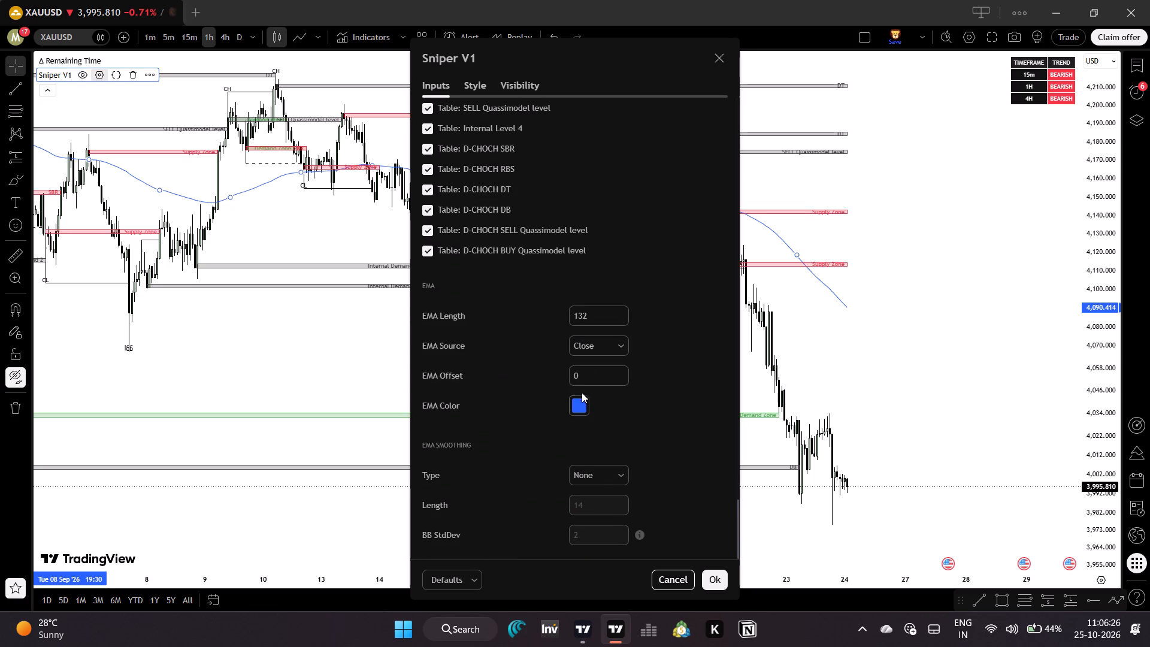
pyautogui.click(581, 405)
pyautogui.click(706, 424)
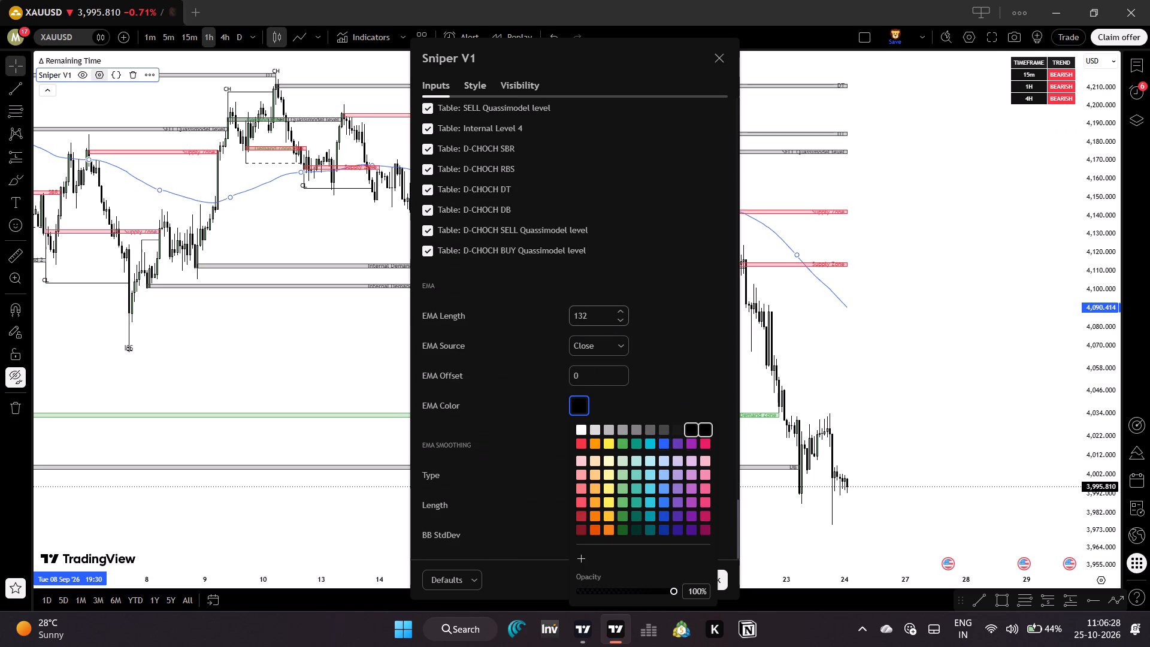
# Set the EMA Length to 200 and apply the Sniper V1 settings to the chart.
pyautogui.click(606, 319)
pyautogui.press('BackSpace')
pyautogui.press('BackSpace')
pyautogui.press('BackSpace')
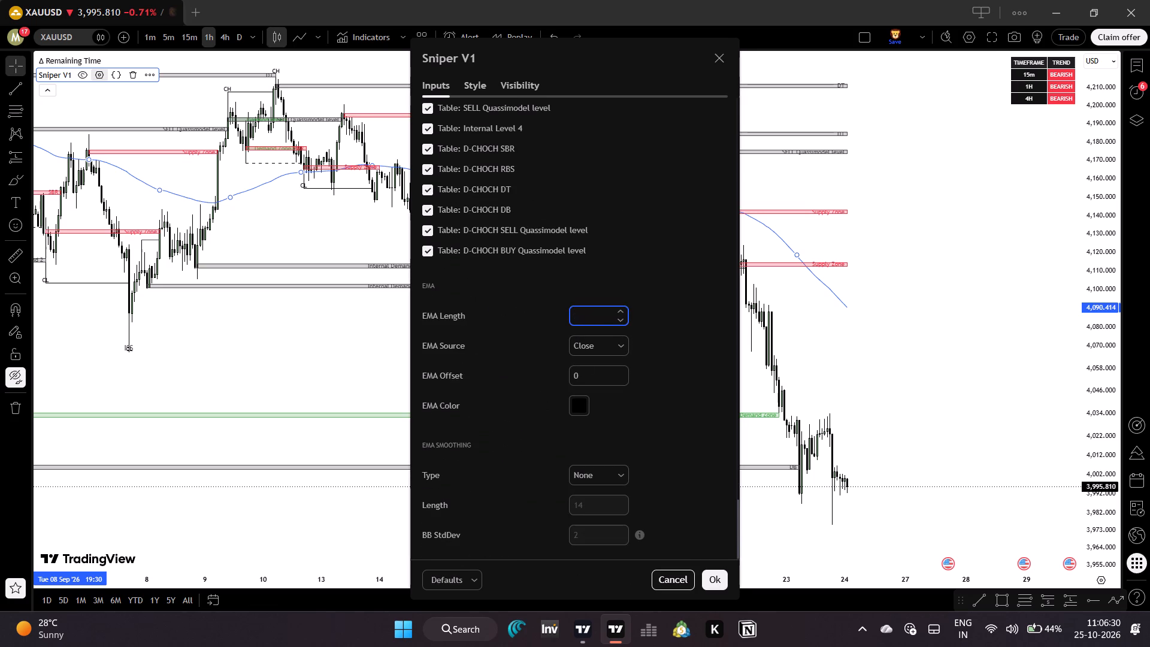
pyautogui.write('200')
pyautogui.click(648, 273)
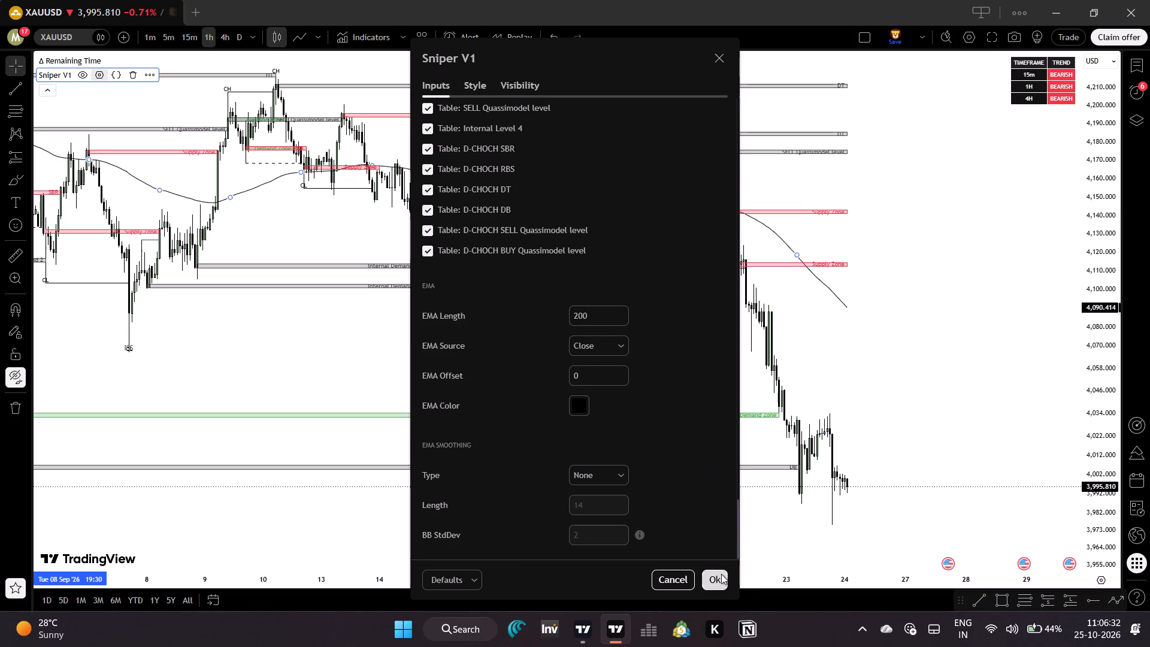
pyautogui.click(714, 577)
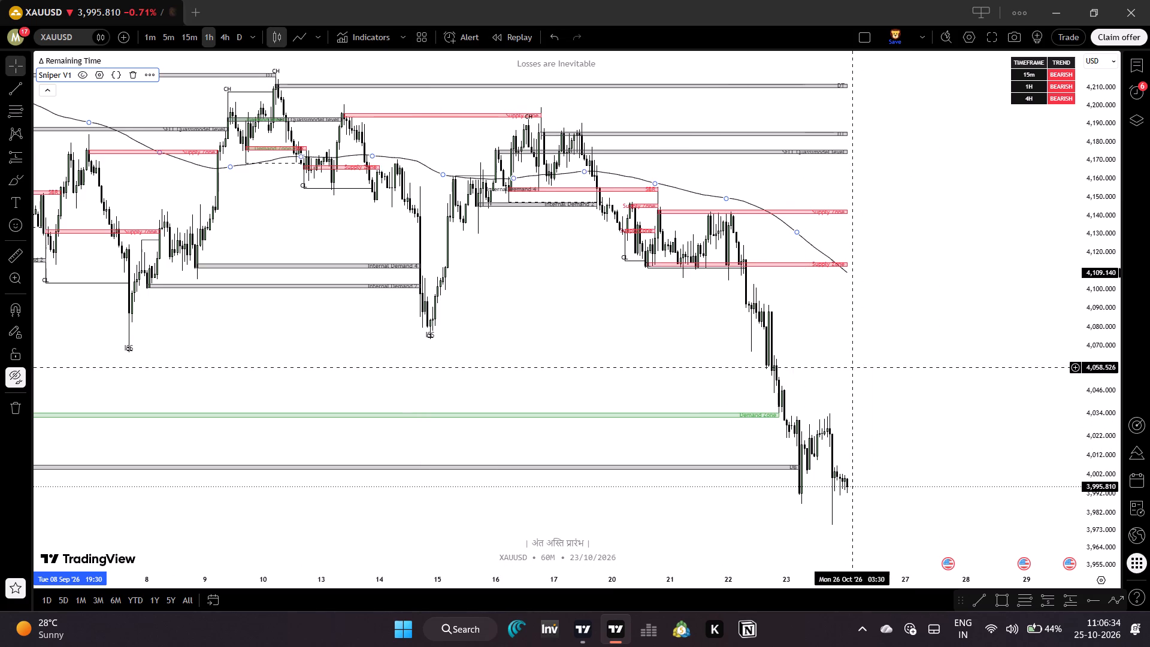
# Examine the recolored supply and demand zones, levels and EMA around recent price on the XAUUSD 1-hour chart.
pyautogui.moveTo(852, 367); pyautogui.dragTo(864, 400)
pyautogui.moveTo(736, 575); pyautogui.dragTo(462, 566)
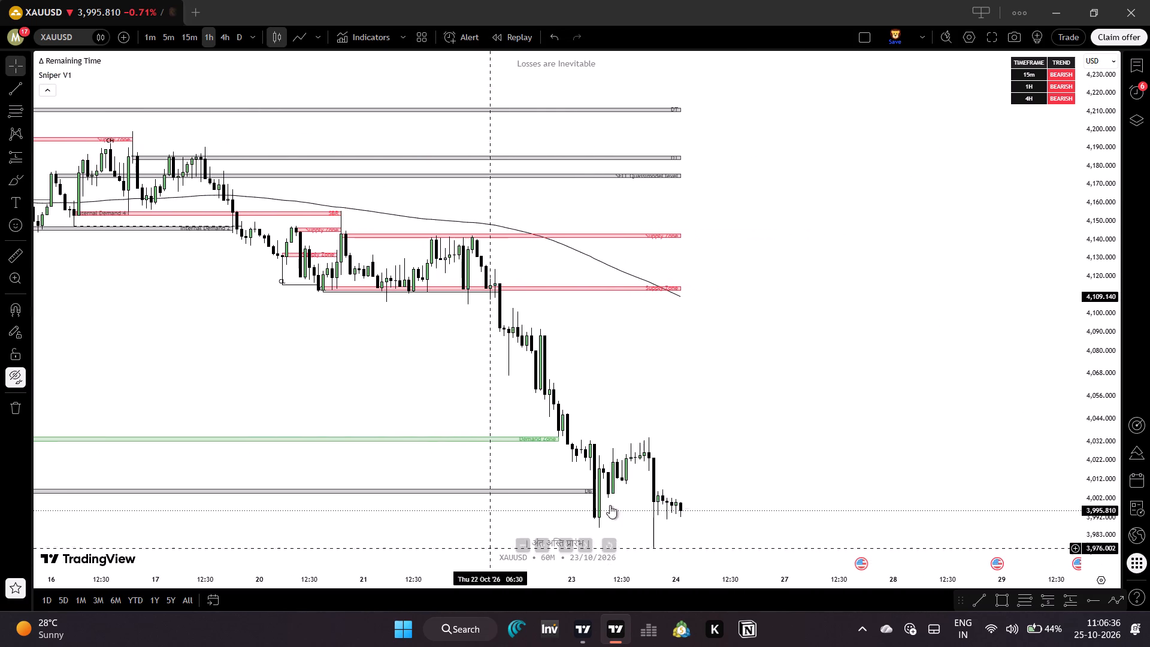
pyautogui.moveTo(729, 476); pyautogui.dragTo(734, 438)
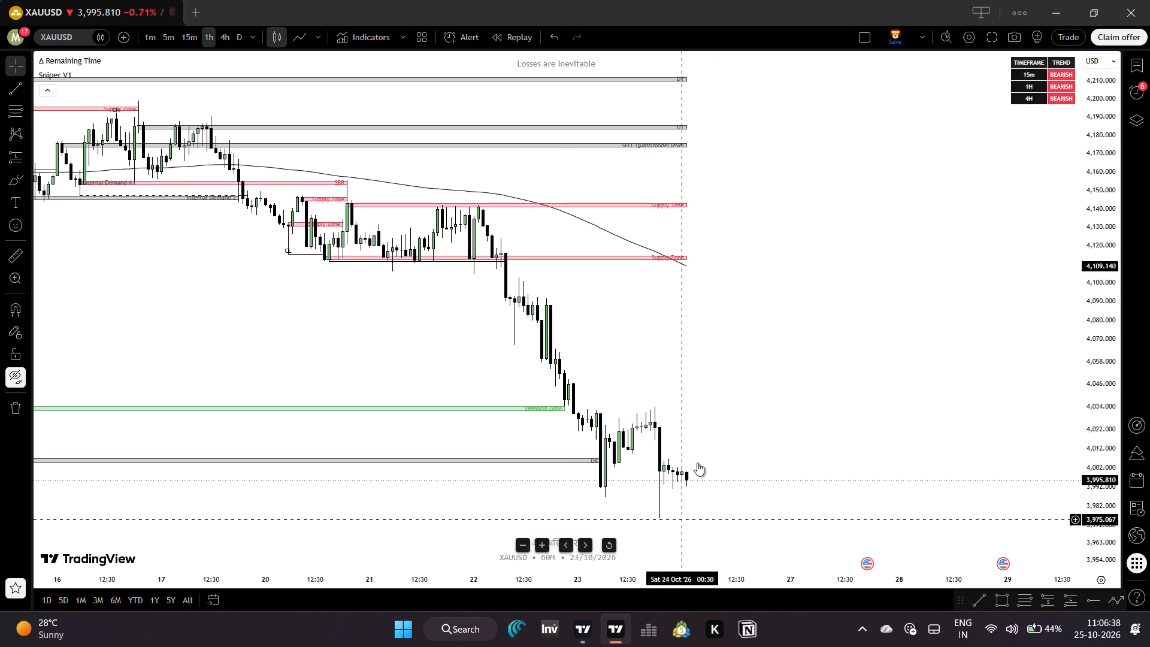
pyautogui.moveTo(716, 433); pyautogui.dragTo(868, 498)
pyautogui.click(868, 498)
pyautogui.moveTo(1100, 518); pyautogui.dragTo(1048, 331)
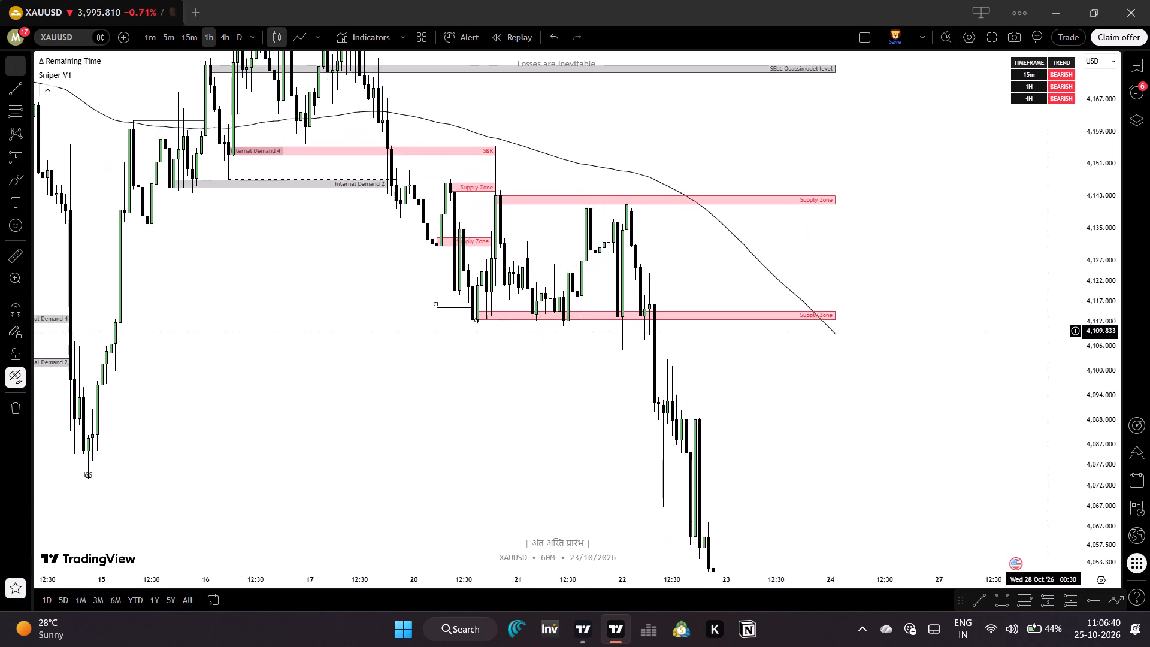
pyautogui.moveTo(921, 338); pyautogui.dragTo(951, 416)
pyautogui.moveTo(916, 358); pyautogui.dragTo(916, 383)
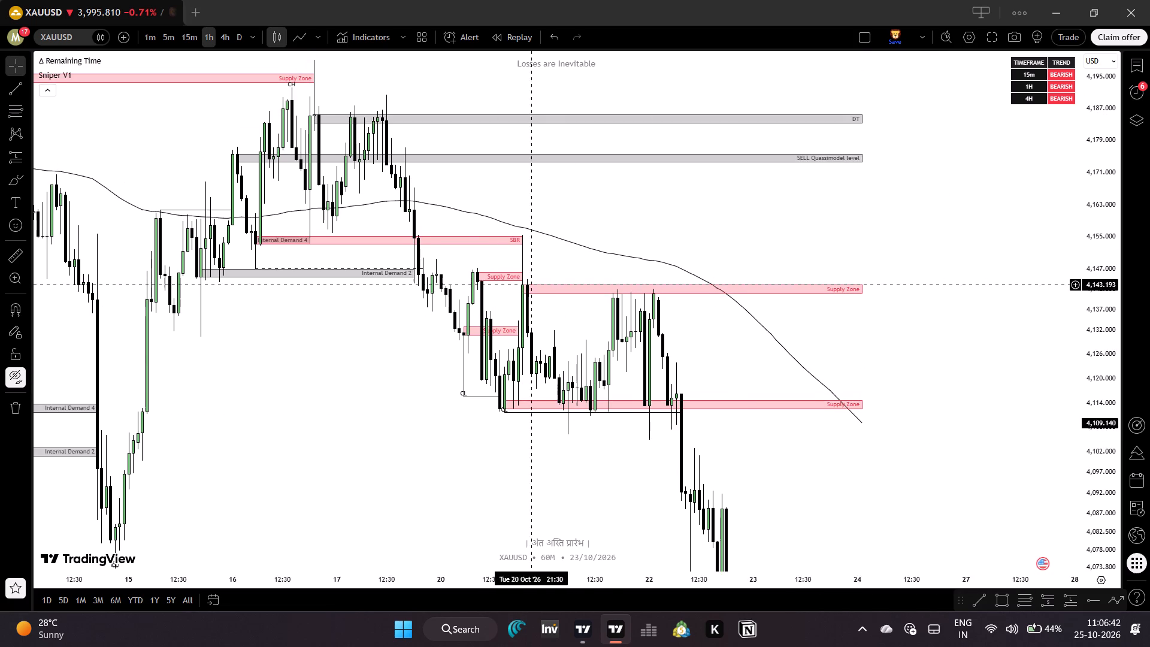
# Examine the Sniper V1 zones, levels and EMA on the XAUUSD 1-hour chart from 22 October back to early October.
pyautogui.moveTo(442, 297); pyautogui.dragTo(570, 322)
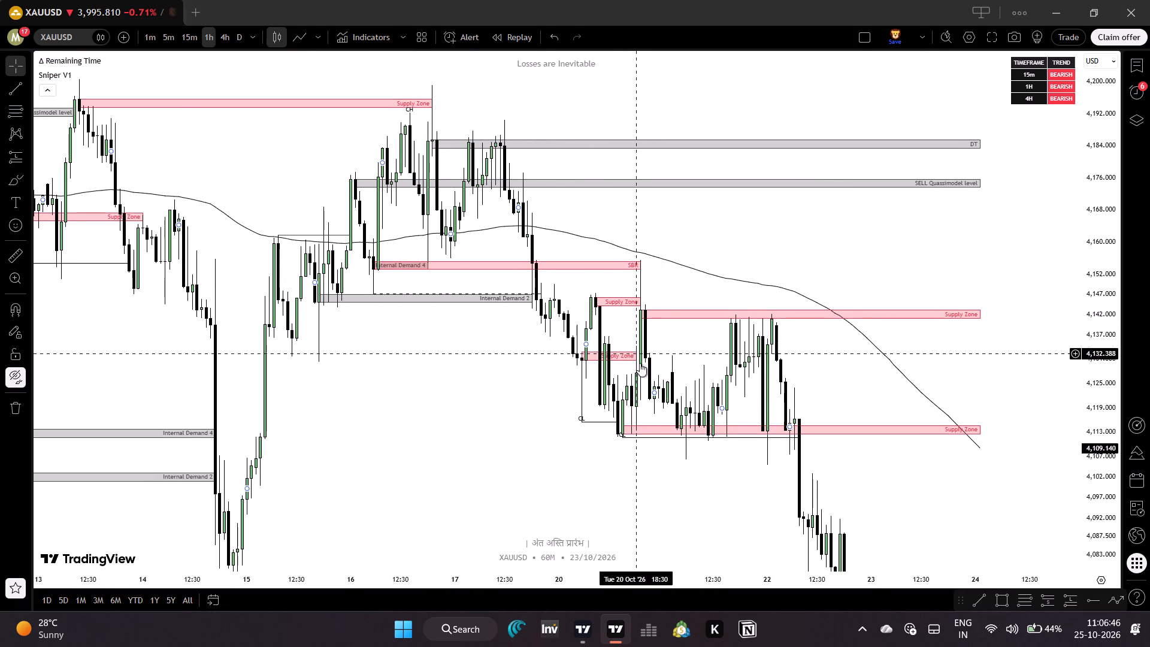
pyautogui.moveTo(702, 469); pyautogui.dragTo(606, 367)
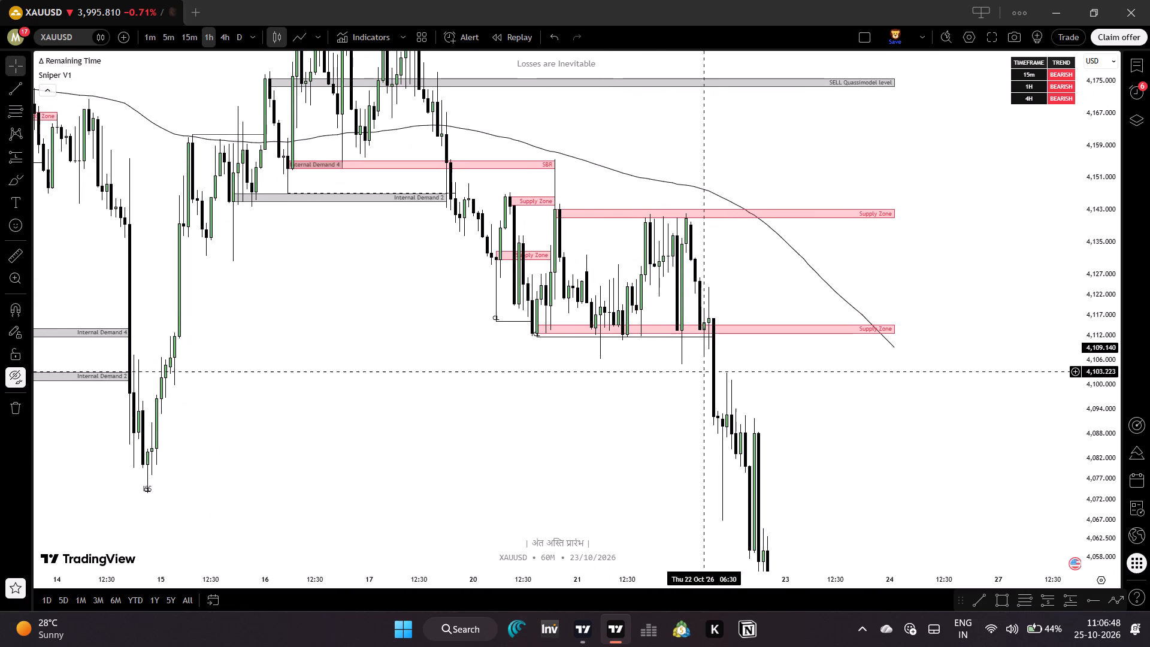
pyautogui.moveTo(484, 382); pyautogui.dragTo(631, 477)
pyautogui.moveTo(553, 381); pyautogui.dragTo(660, 449)
pyautogui.moveTo(525, 443); pyautogui.dragTo(687, 459)
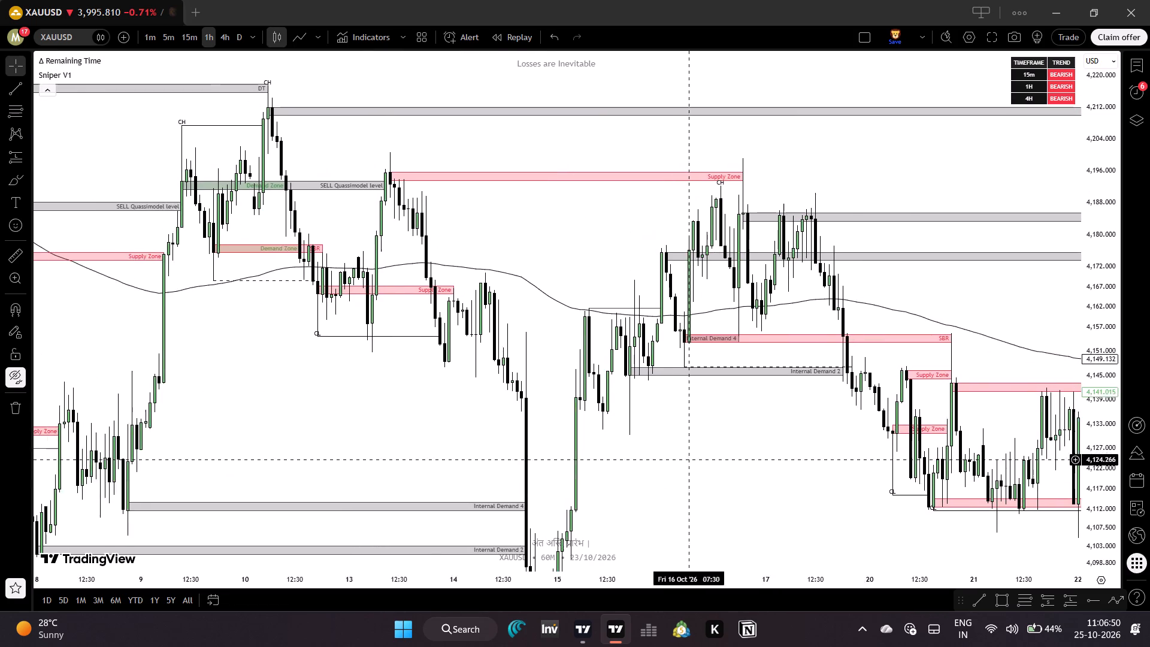
pyautogui.moveTo(443, 415); pyautogui.dragTo(656, 392)
pyautogui.moveTo(497, 392); pyautogui.dragTo(607, 460)
pyautogui.moveTo(567, 478); pyautogui.dragTo(635, 338)
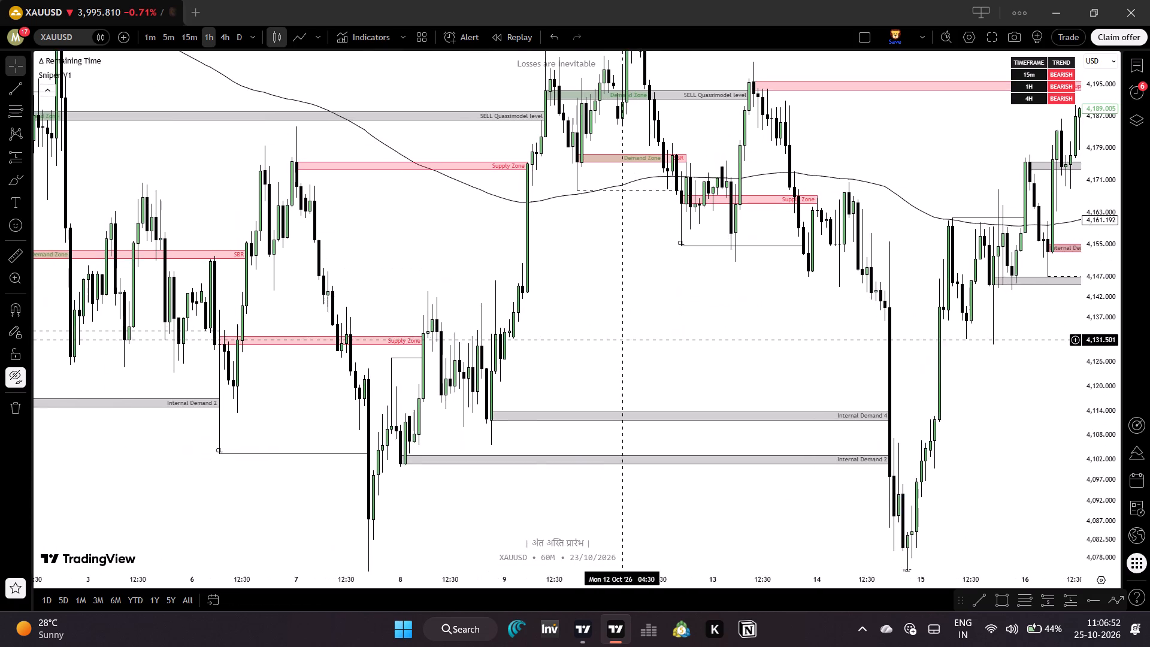
pyautogui.moveTo(534, 366); pyautogui.dragTo(540, 446)
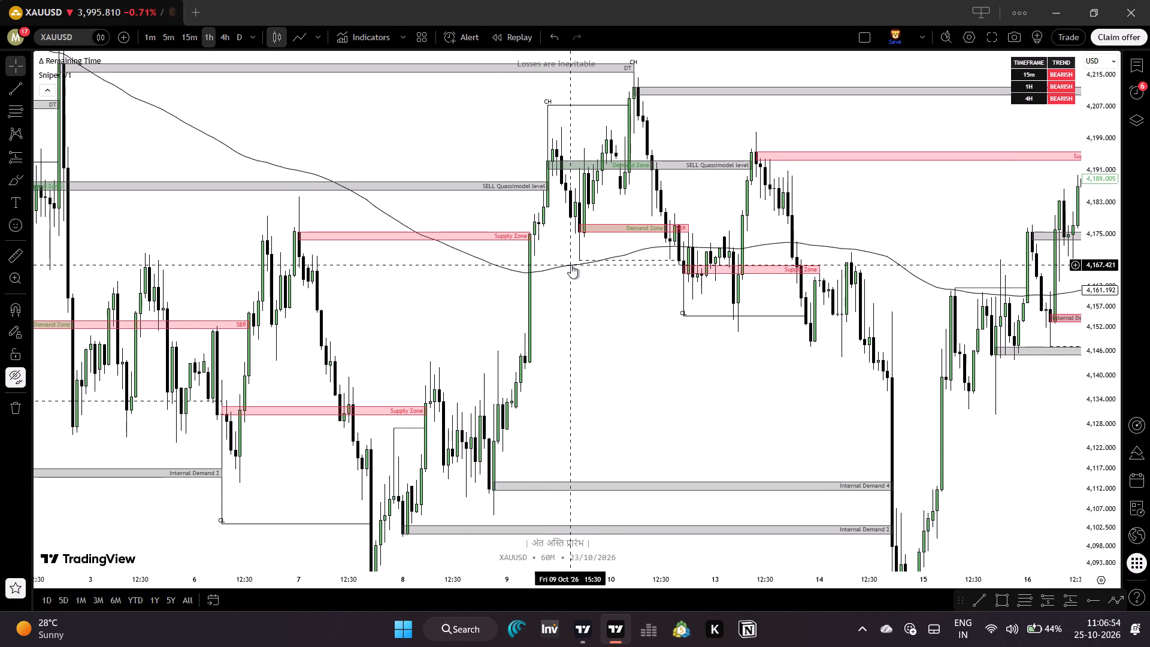
# Hide the EMA plot in the Sniper V1 style settings and apply the change to the chart.
pyautogui.doubleClick(571, 265)
pyautogui.click(479, 89)
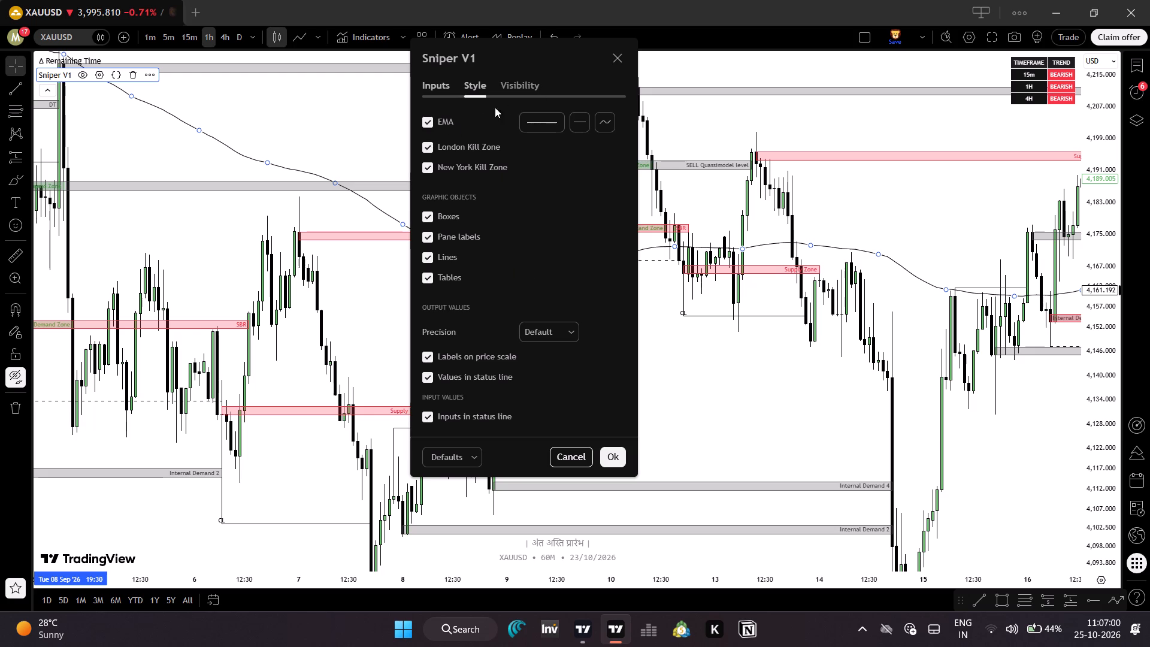
pyautogui.click(433, 120)
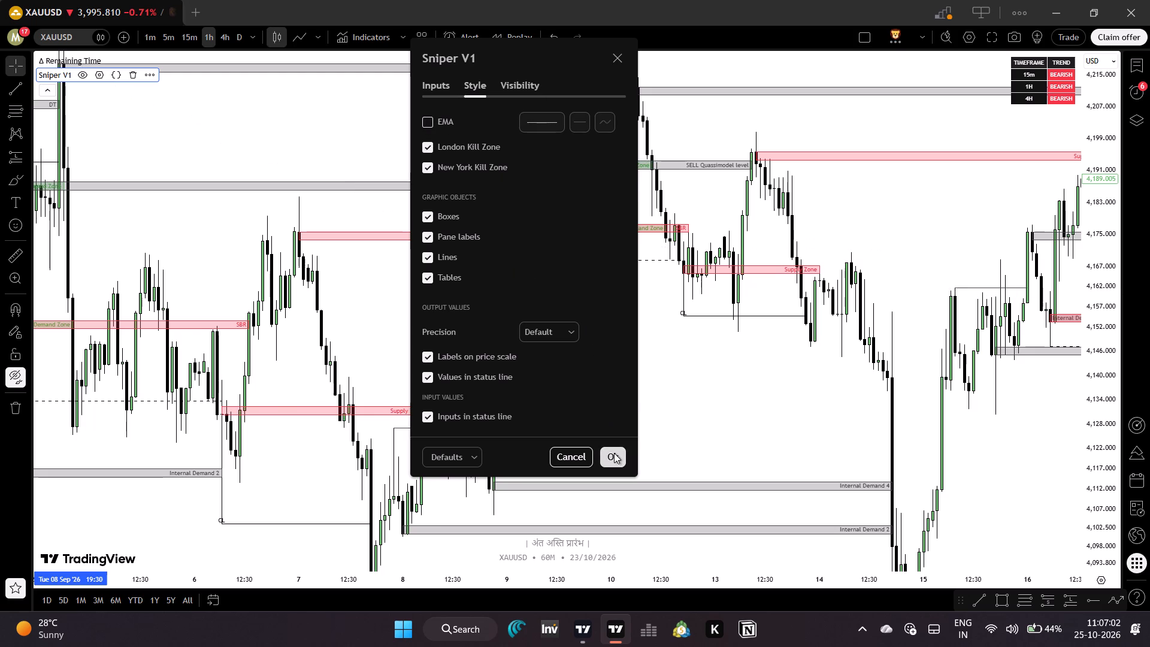
pyautogui.click(614, 453)
# Examine the Sniper V1 supply, demand and internal zones on the 1-hour chart from mid-October to the latest price.
pyautogui.moveTo(797, 406); pyautogui.dragTo(437, 343)
pyautogui.moveTo(828, 404); pyautogui.dragTo(625, 373)
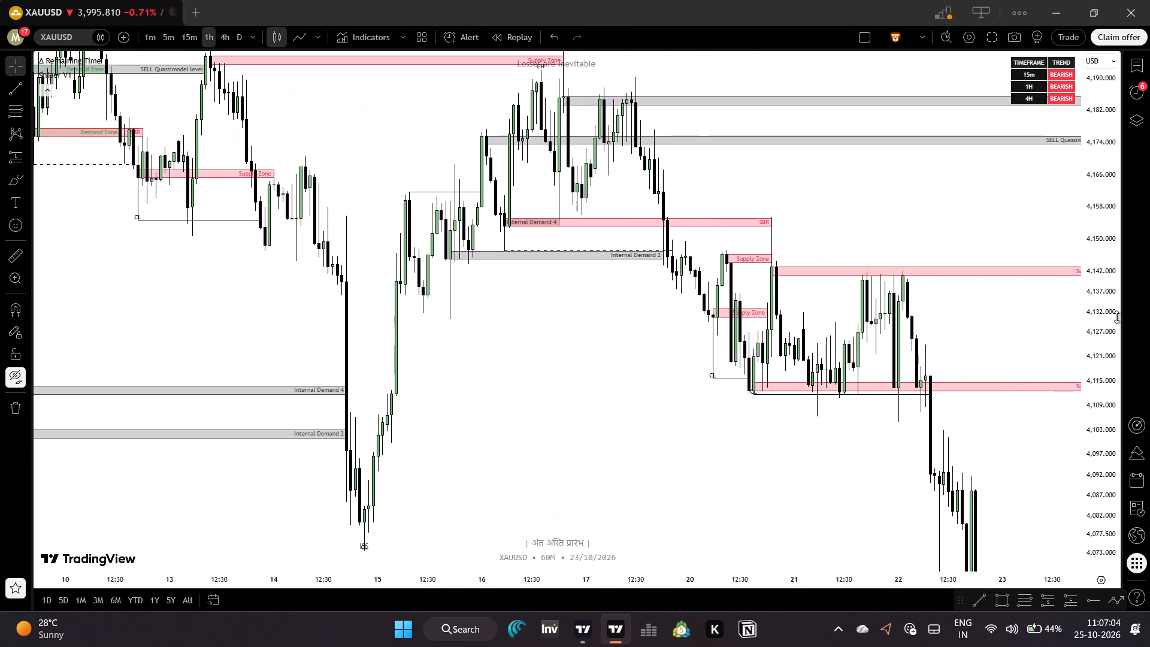
pyautogui.moveTo(1106, 319); pyautogui.dragTo(1093, 391)
pyautogui.moveTo(714, 417); pyautogui.dragTo(819, 412)
pyautogui.moveTo(720, 376); pyautogui.dragTo(736, 415)
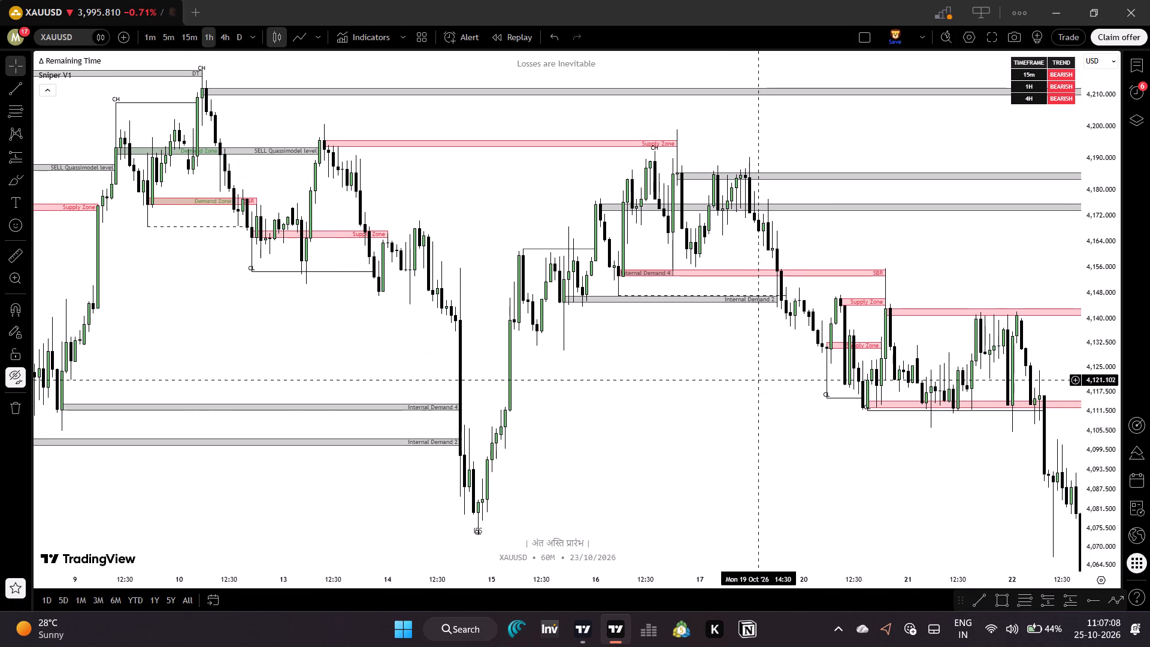
pyautogui.moveTo(754, 391); pyautogui.dragTo(499, 269)
pyautogui.moveTo(632, 396); pyautogui.dragTo(563, 315)
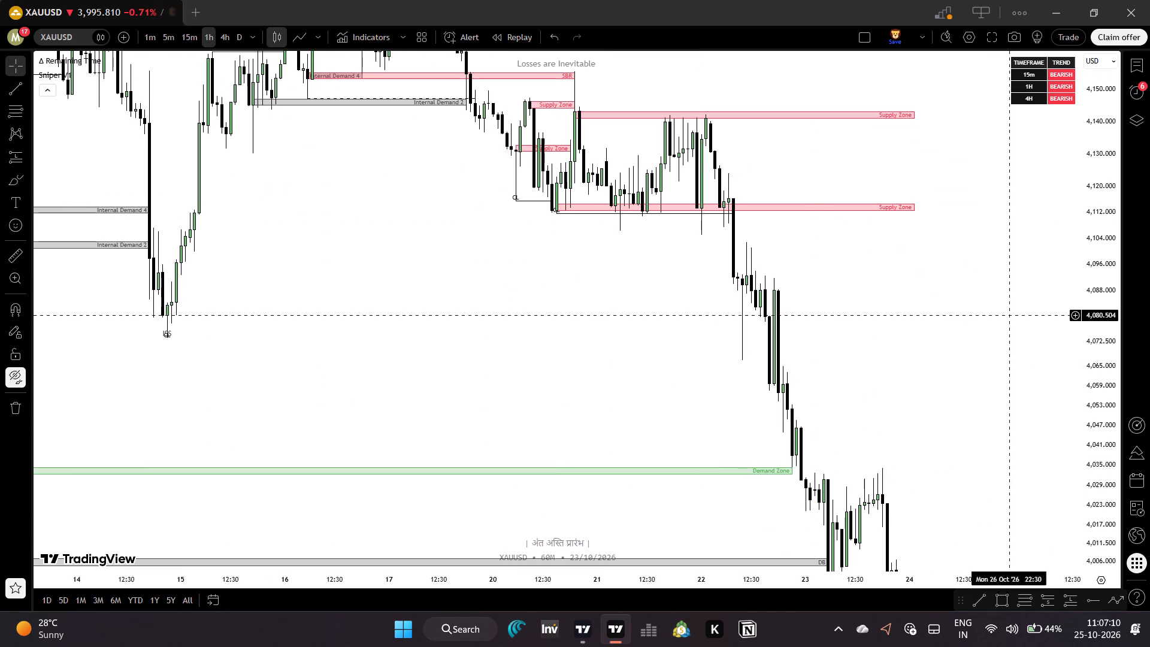
pyautogui.moveTo(1088, 269); pyautogui.dragTo(1061, 427)
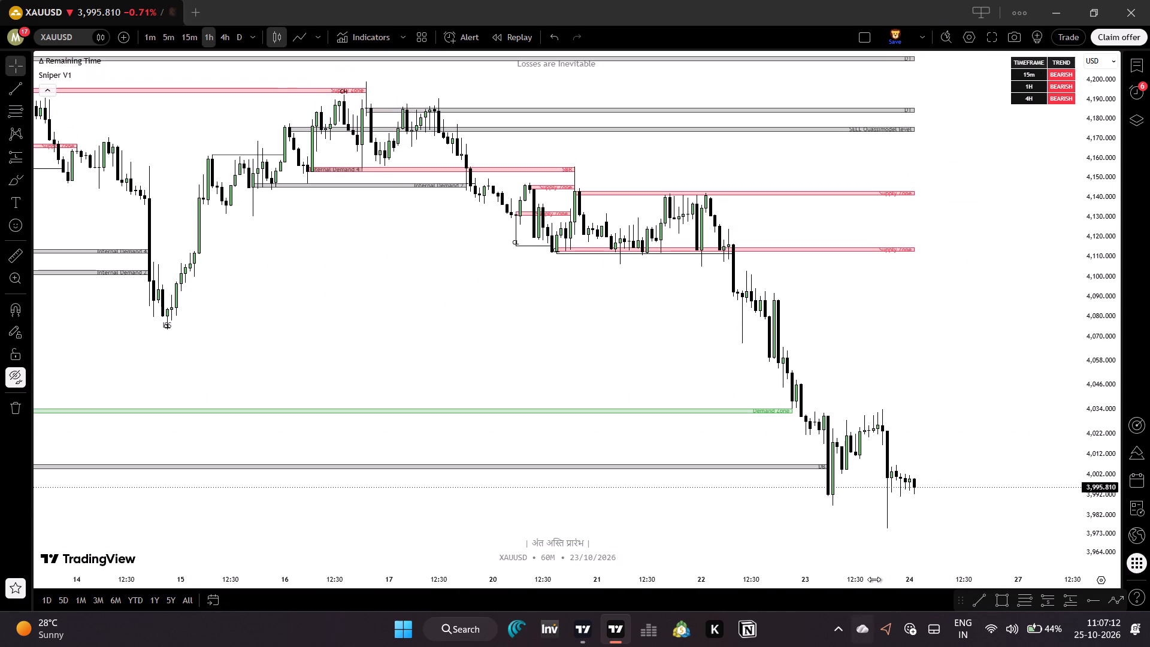
pyautogui.moveTo(880, 577); pyautogui.dragTo(1040, 570)
pyautogui.moveTo(1098, 338); pyautogui.dragTo(1100, 451)
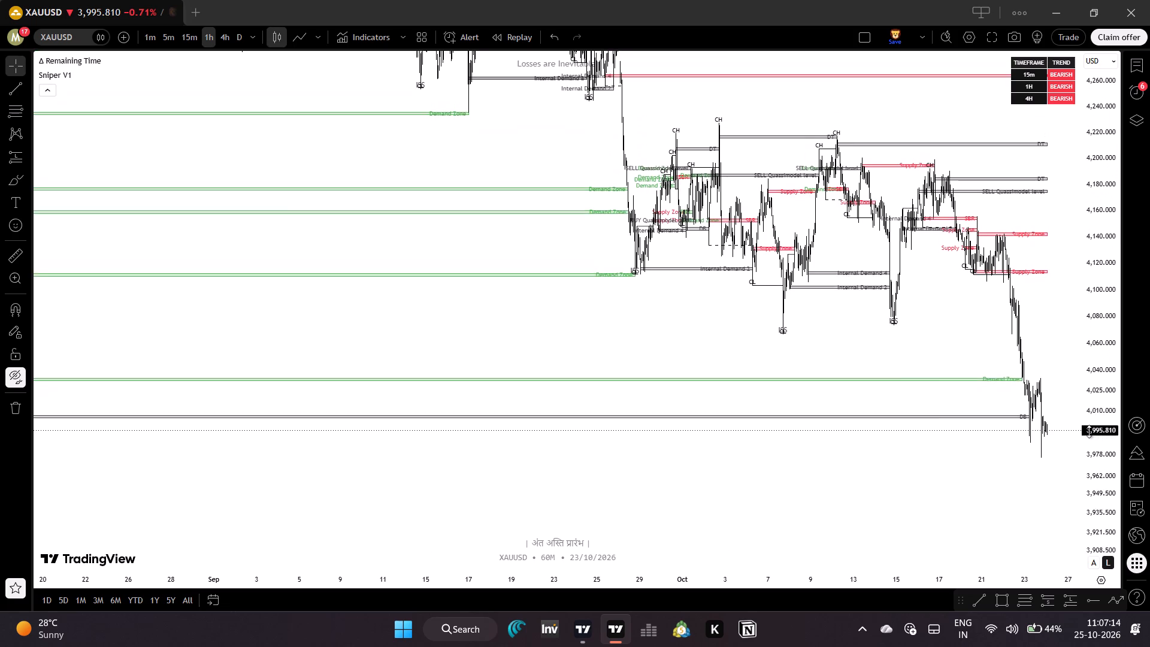
# Review the Sniper V1 zones and structure labels across the older 1-hour XAUUSD history, going back to October of the previous year.
pyautogui.moveTo(895, 301); pyautogui.dragTo(943, 468)
pyautogui.moveTo(803, 341); pyautogui.dragTo(878, 467)
pyautogui.moveTo(713, 386); pyautogui.dragTo(870, 478)
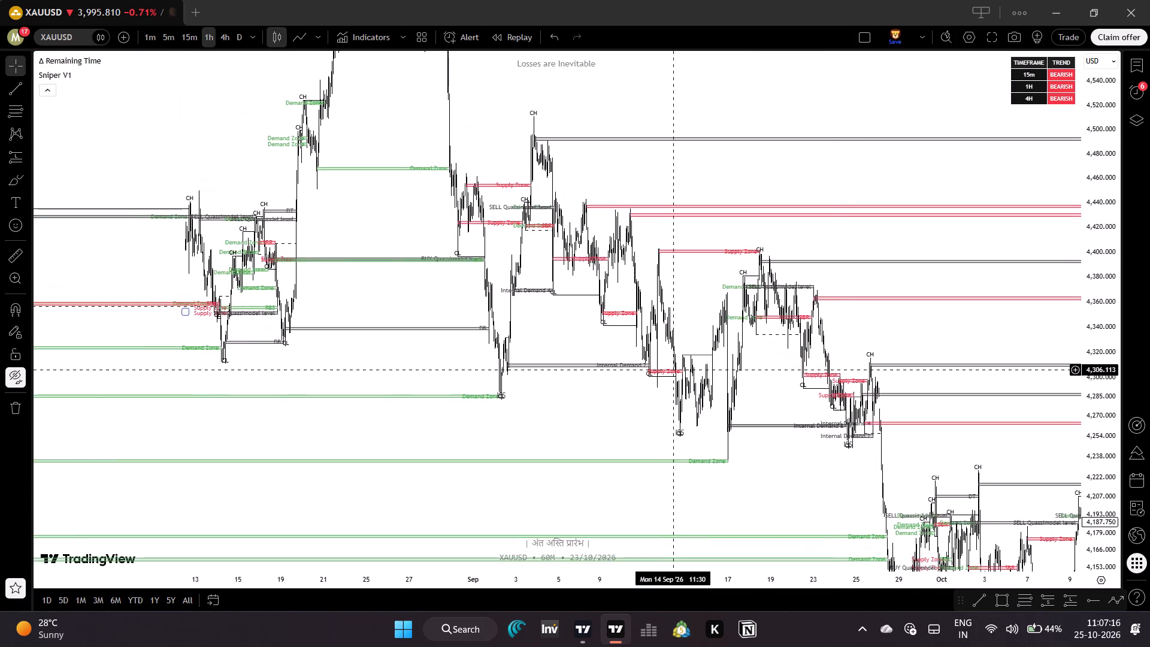
pyautogui.moveTo(671, 372); pyautogui.dragTo(798, 532)
pyautogui.moveTo(731, 418); pyautogui.dragTo(775, 567)
pyautogui.moveTo(705, 515); pyautogui.dragTo(830, 258)
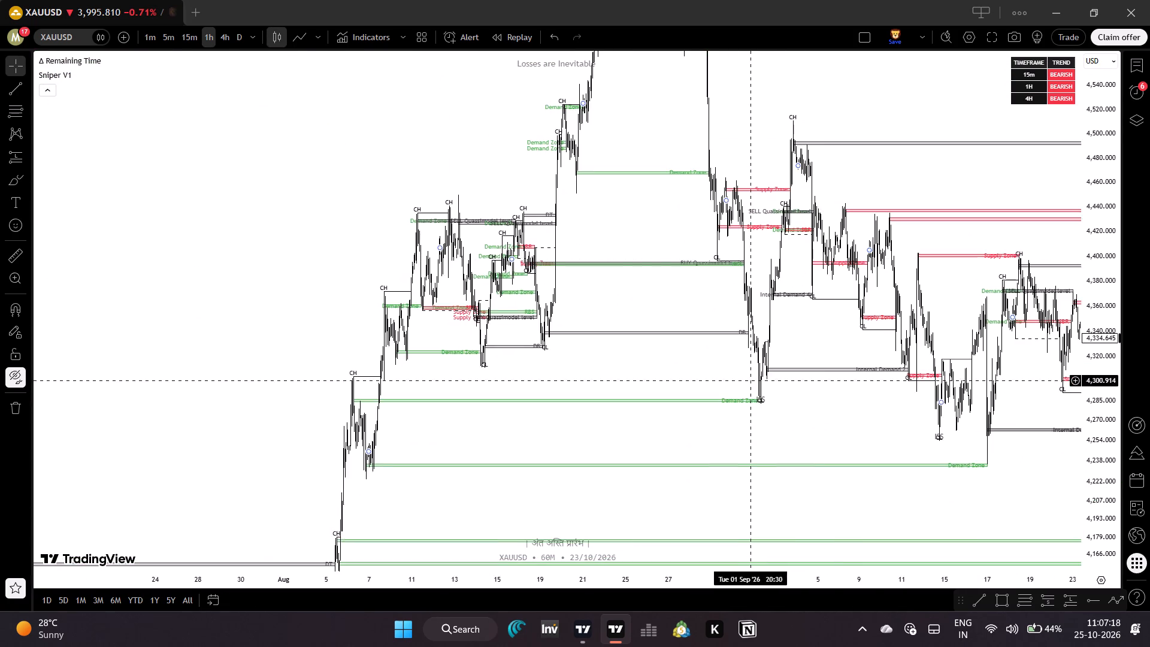
pyautogui.moveTo(758, 373); pyautogui.dragTo(927, 164)
pyautogui.moveTo(788, 360); pyautogui.dragTo(922, 159)
pyautogui.moveTo(640, 307); pyautogui.dragTo(880, 347)
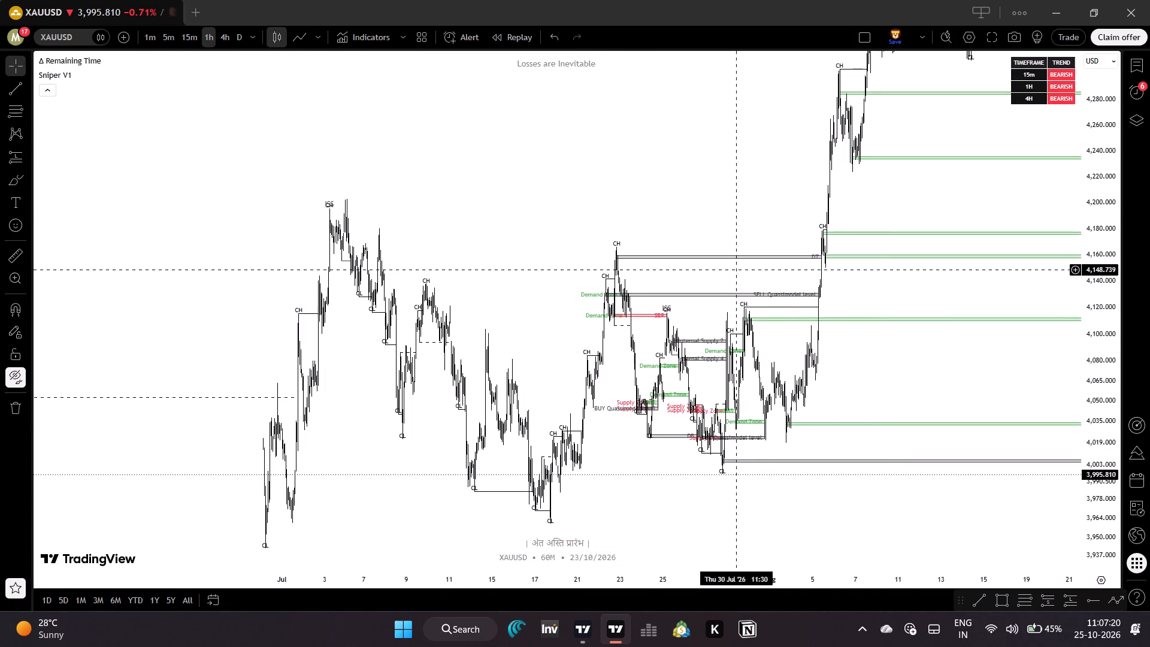
pyautogui.moveTo(626, 578); pyautogui.dragTo(1091, 556)
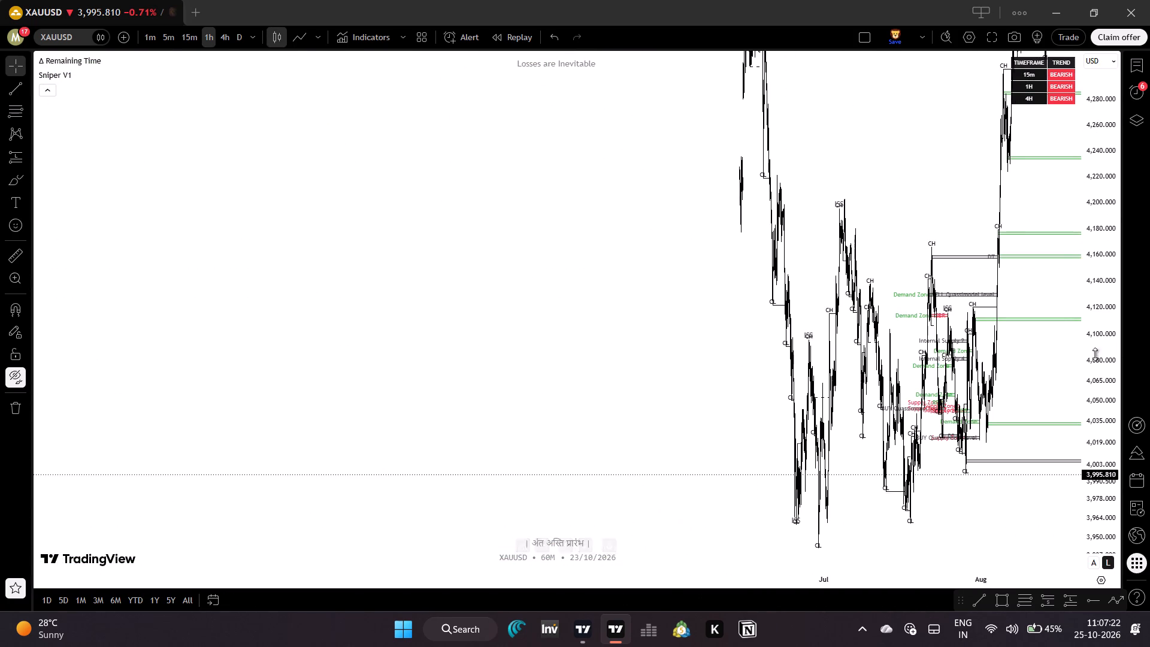
pyautogui.moveTo(1098, 321); pyautogui.dragTo(1067, 606)
pyautogui.moveTo(960, 477); pyautogui.dragTo(948, 606)
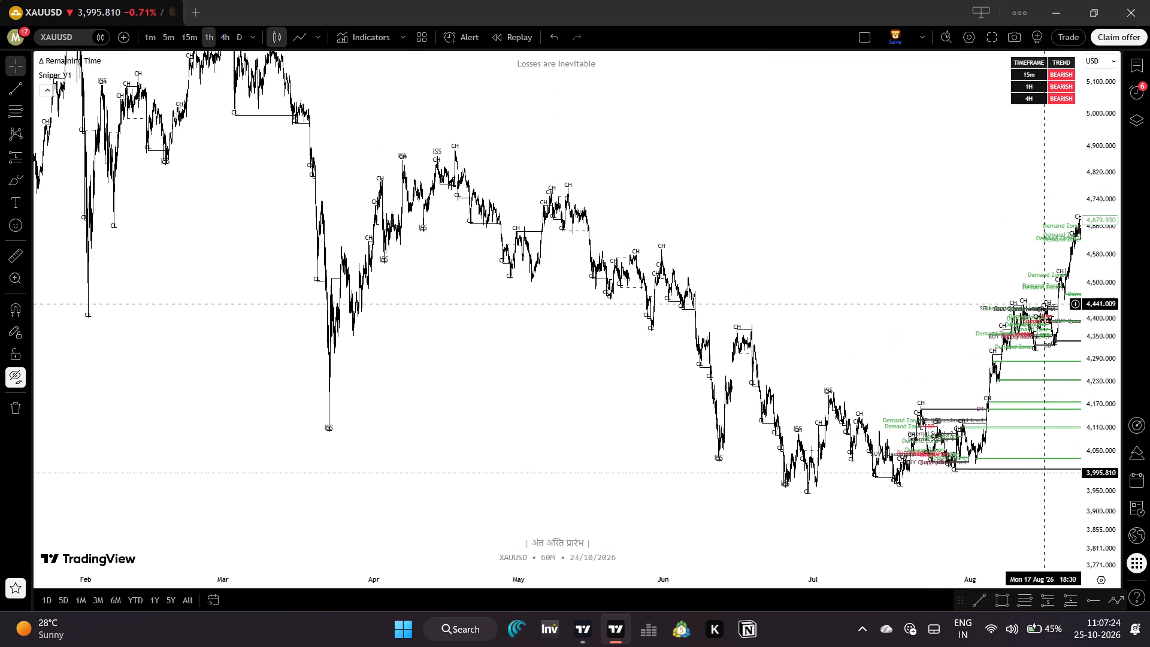
pyautogui.click(1035, 80)
pyautogui.moveTo(933, 257); pyautogui.dragTo(650, 338)
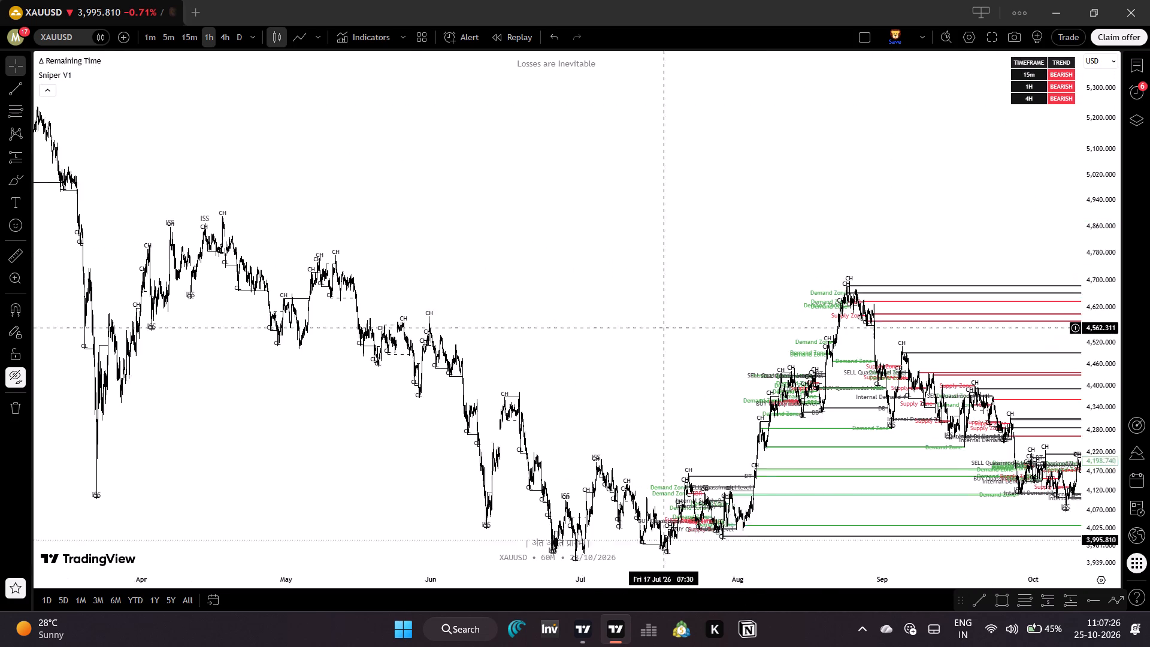
pyautogui.moveTo(650, 338); pyautogui.dragTo(624, 340)
pyautogui.moveTo(644, 446); pyautogui.dragTo(1048, 454)
pyautogui.moveTo(628, 358); pyautogui.dragTo(1010, 434)
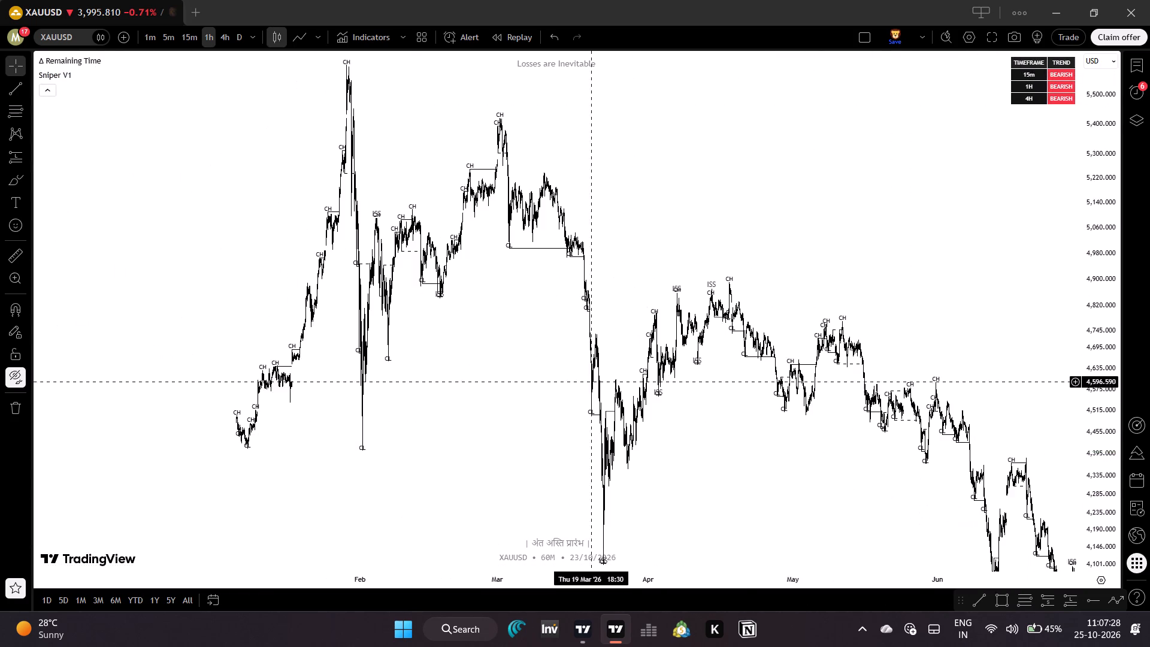
pyautogui.moveTo(588, 397); pyautogui.dragTo(964, 237)
pyautogui.moveTo(591, 389); pyautogui.dragTo(824, 229)
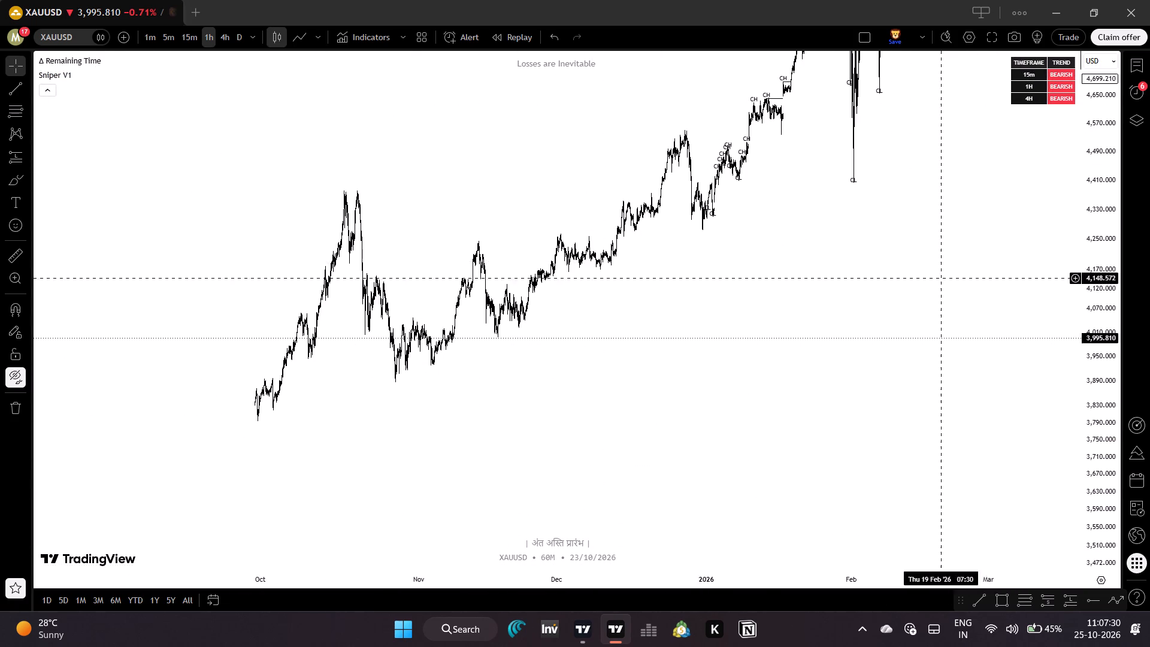
pyautogui.moveTo(901, 281); pyautogui.dragTo(304, 239)
pyautogui.moveTo(941, 361); pyautogui.dragTo(284, 375)
# Reset the chart view and examine the Demand Zone and DB level near the latest 1-hour candles.
pyautogui.rightClick(854, 288)
pyautogui.rightClick(854, 286)
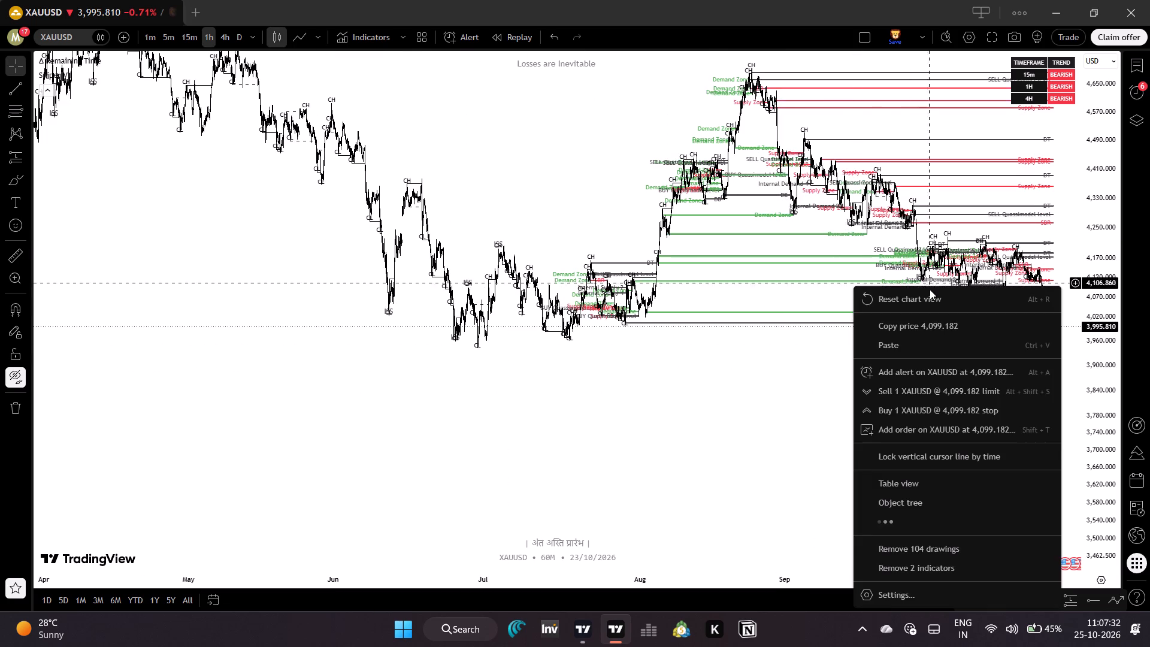
pyautogui.click(932, 294)
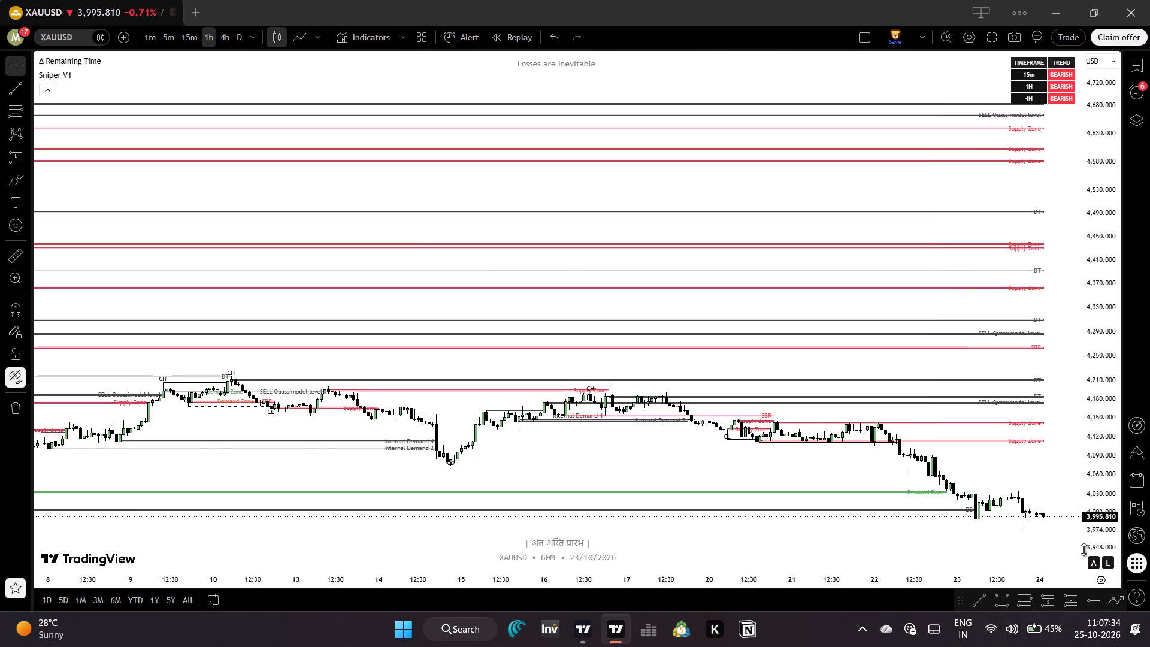
pyautogui.moveTo(1084, 551); pyautogui.dragTo(1069, 137)
pyautogui.moveTo(945, 470); pyautogui.dragTo(919, 90)
pyautogui.moveTo(919, 83); pyautogui.dragTo(919, 77)
pyautogui.moveTo(967, 440); pyautogui.dragTo(946, 202)
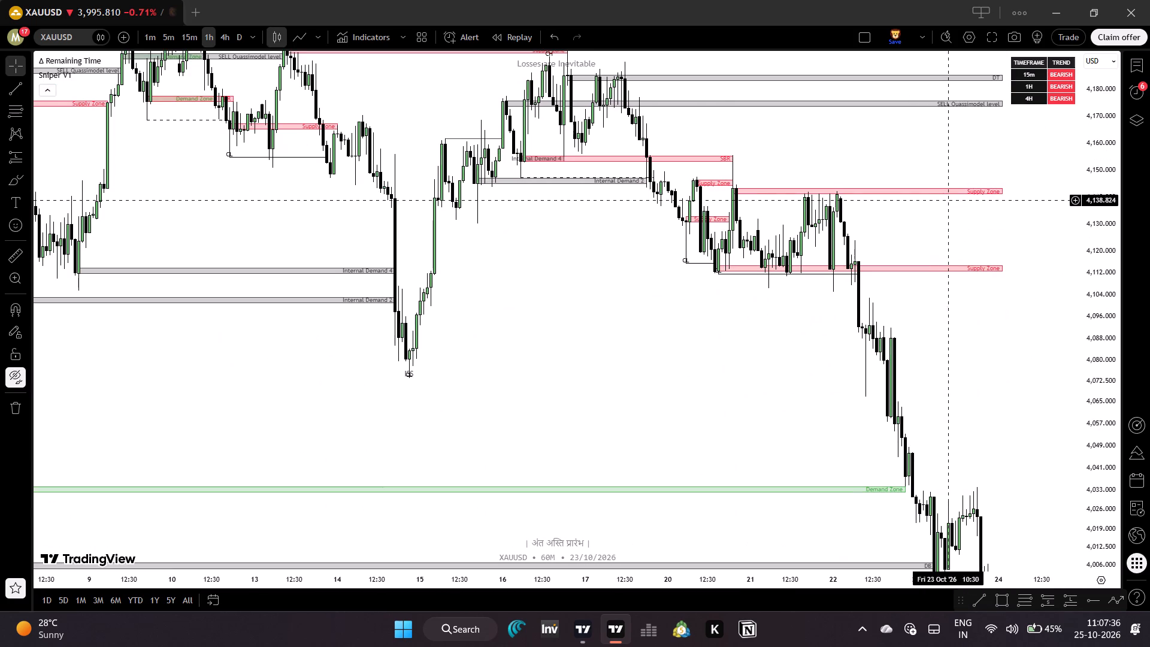
pyautogui.moveTo(1113, 503); pyautogui.dragTo(1102, 434)
pyautogui.moveTo(1012, 522); pyautogui.dragTo(982, 287)
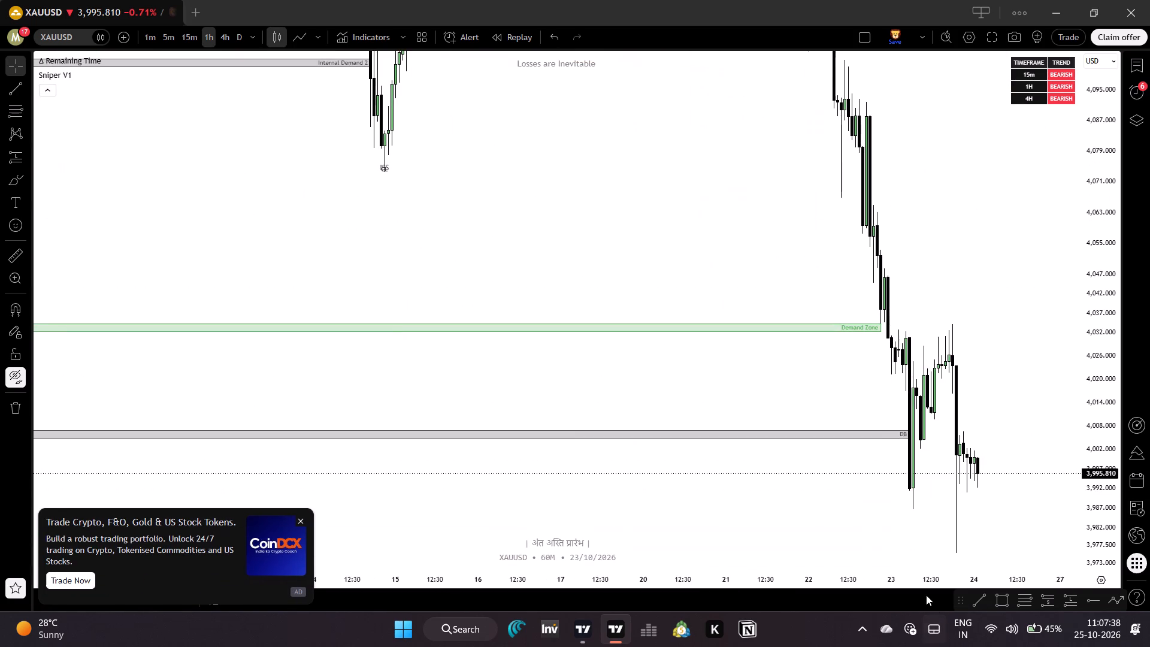
pyautogui.moveTo(928, 577); pyautogui.dragTo(673, 555)
pyautogui.moveTo(740, 498); pyautogui.dragTo(675, 368)
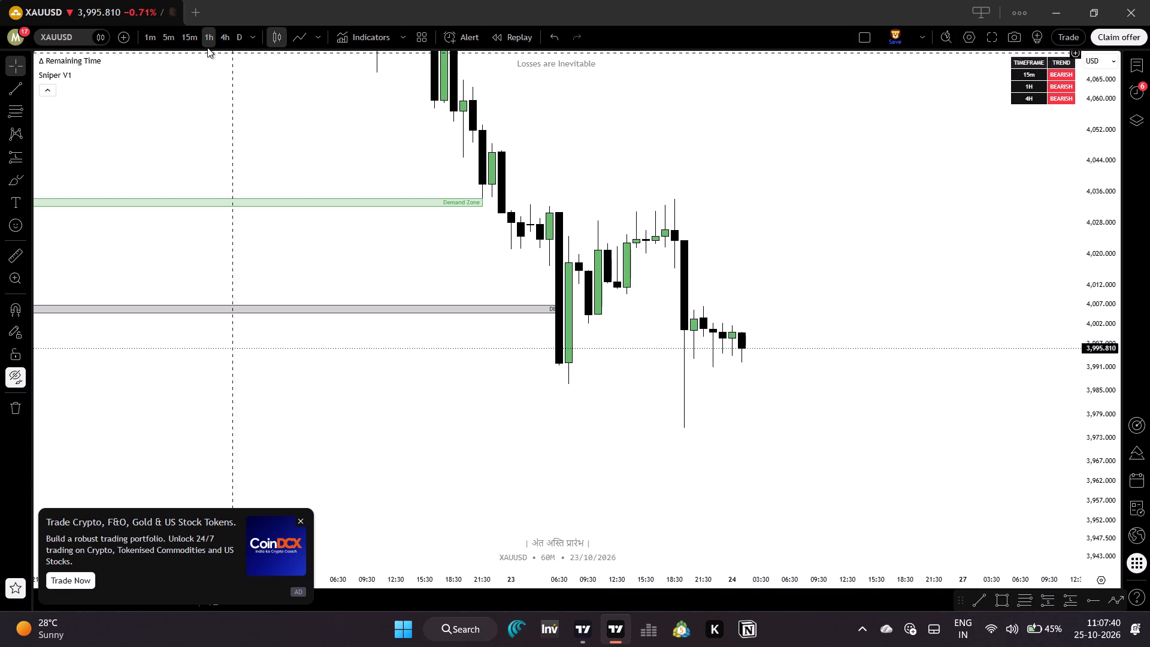
# Switch XAUUSD to the 15-minute timeframe and examine the supply zones, DT, SBR and SELL Quasimodel levels near recent price.
pyautogui.click(180, 34)
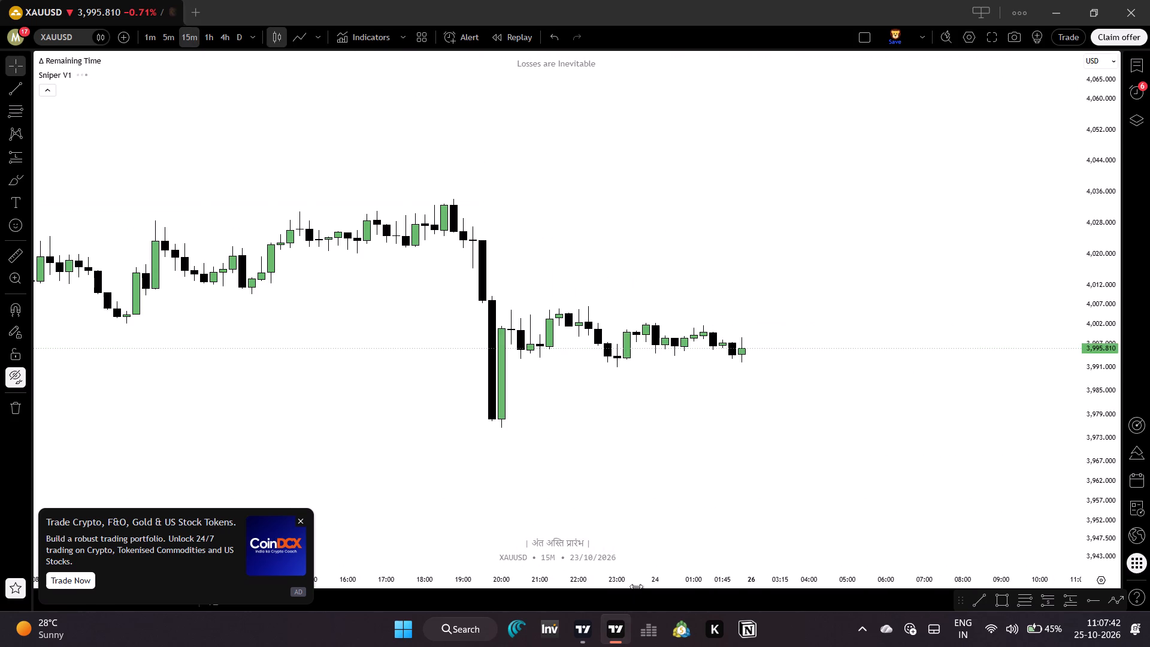
pyautogui.moveTo(640, 582); pyautogui.dragTo(1010, 552)
pyautogui.moveTo(916, 582); pyautogui.dragTo(864, 577)
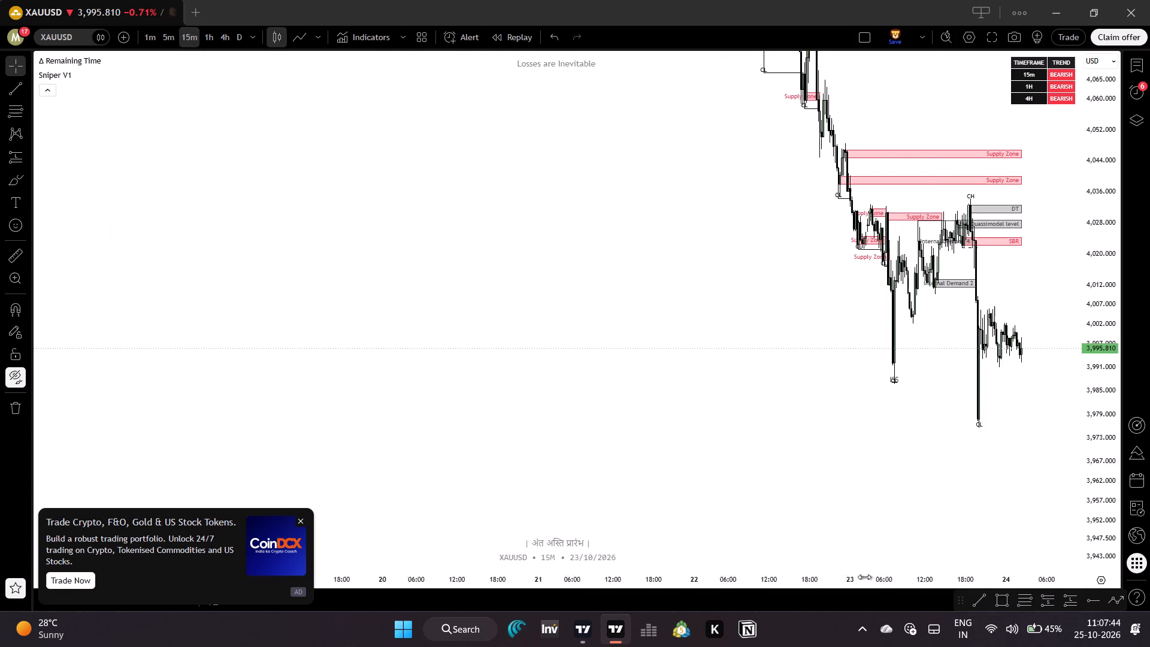
pyautogui.moveTo(864, 577); pyautogui.dragTo(550, 544)
pyautogui.moveTo(776, 476); pyautogui.dragTo(553, 455)
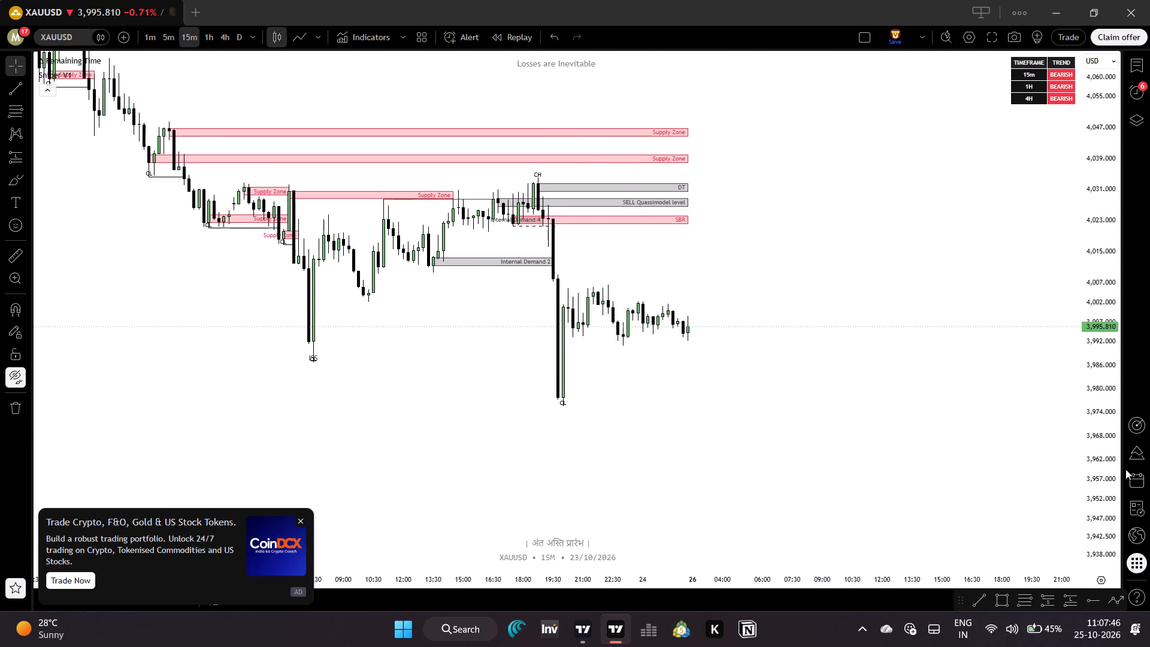
pyautogui.moveTo(1104, 488); pyautogui.dragTo(1078, 382)
pyautogui.moveTo(802, 354); pyautogui.dragTo(860, 413)
pyautogui.moveTo(783, 349); pyautogui.dragTo(798, 373)
pyautogui.moveTo(723, 335); pyautogui.dragTo(840, 403)
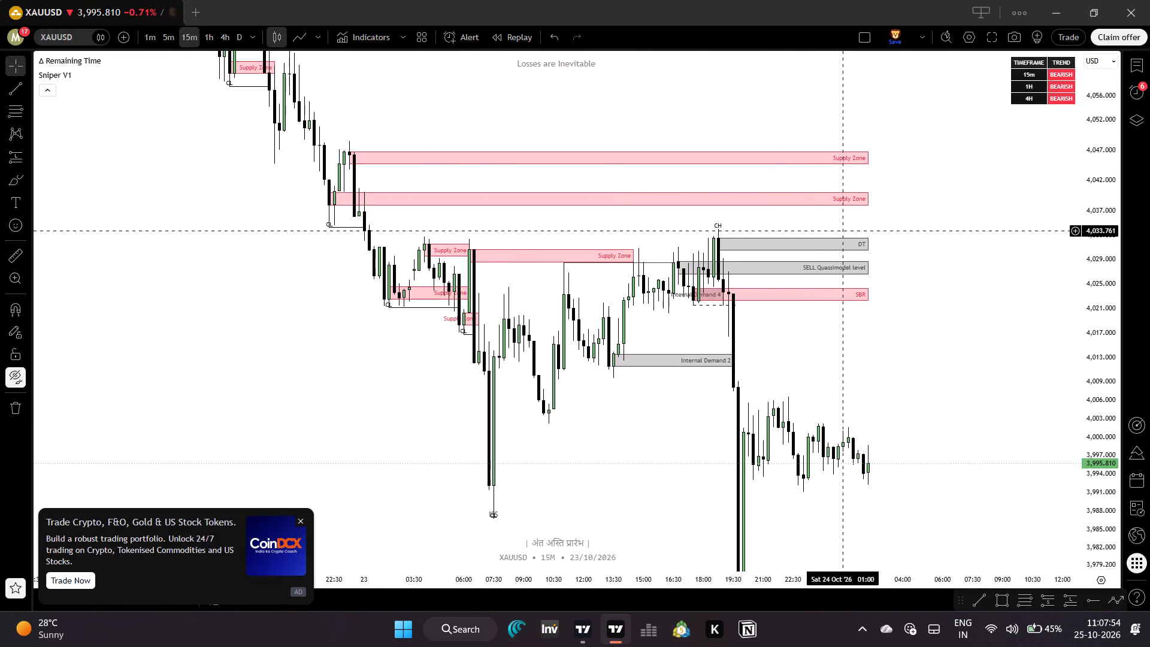
pyautogui.moveTo(911, 407); pyautogui.dragTo(911, 386)
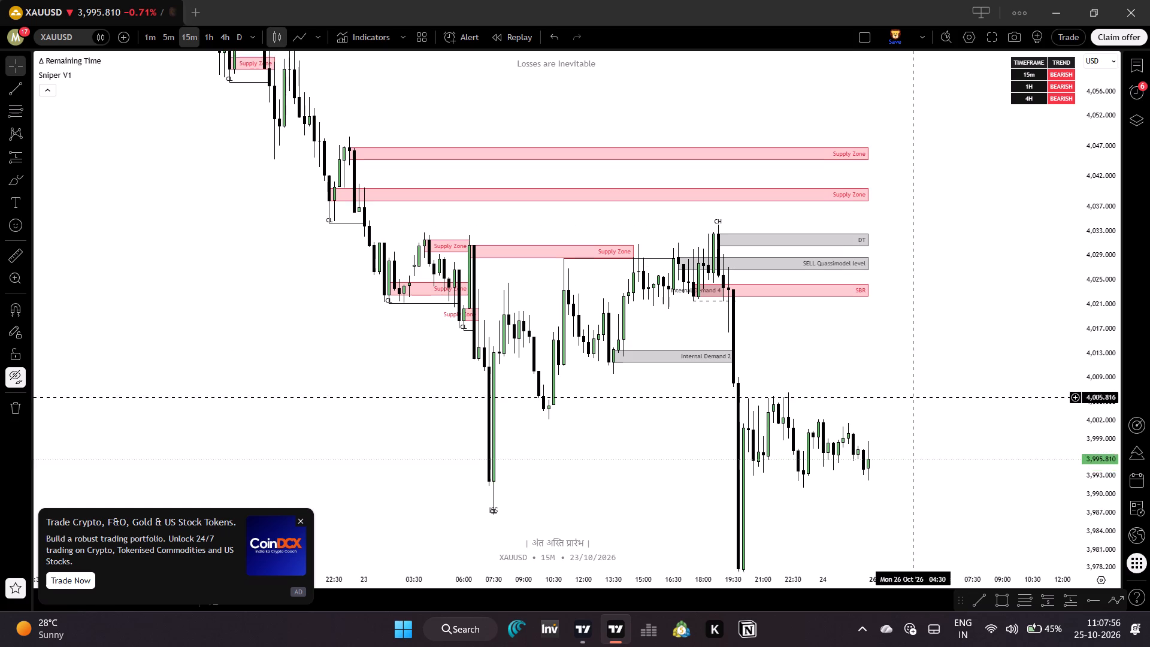
pyautogui.moveTo(911, 386); pyautogui.dragTo(913, 331)
pyautogui.moveTo(1100, 301); pyautogui.dragTo(1091, 352)
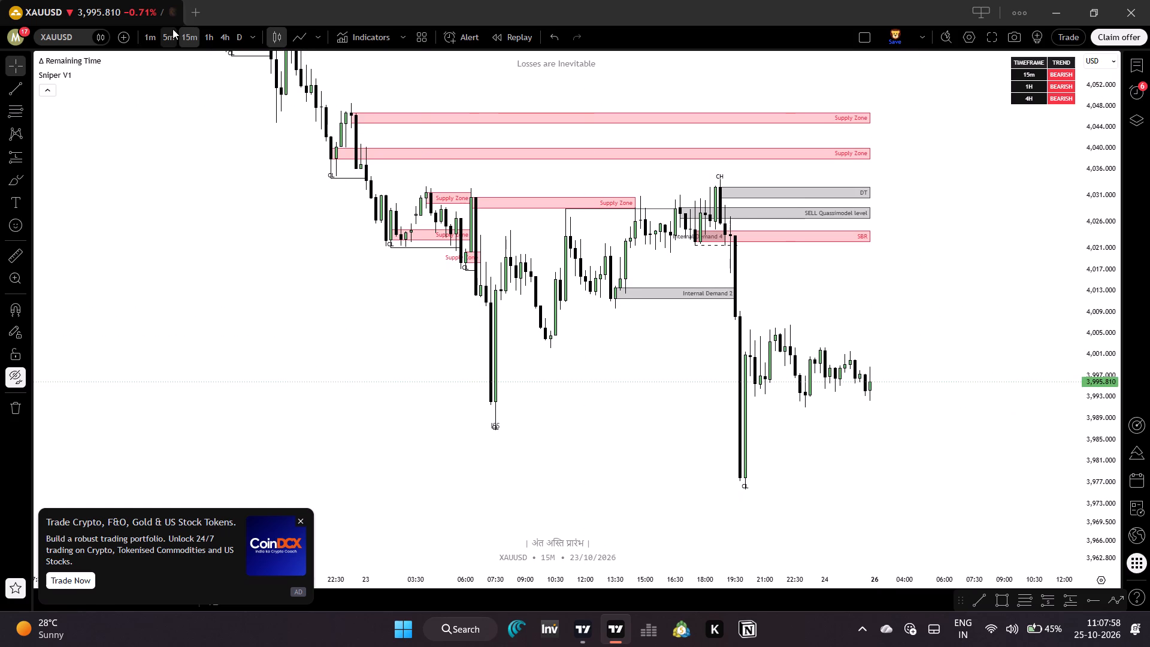
# Check the 5-minute timeframe briefly, ending on the 1-minute XAUUSD chart to examine its Sniper V1 zones around the latest price.
pyautogui.click(171, 33)
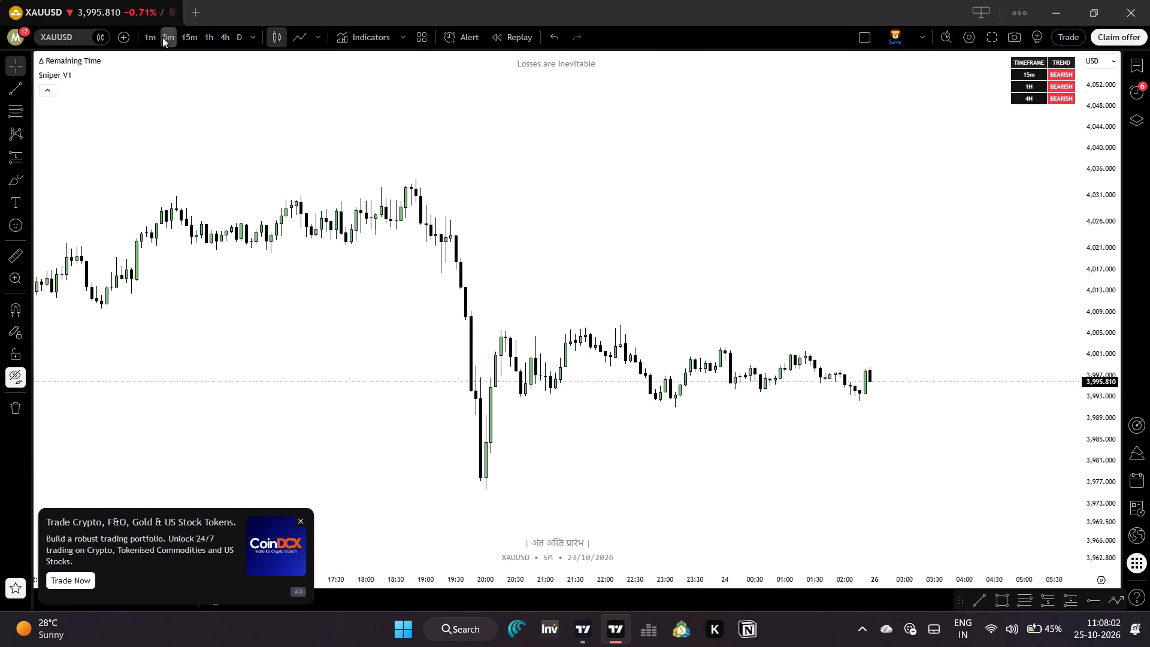
pyautogui.click(145, 33)
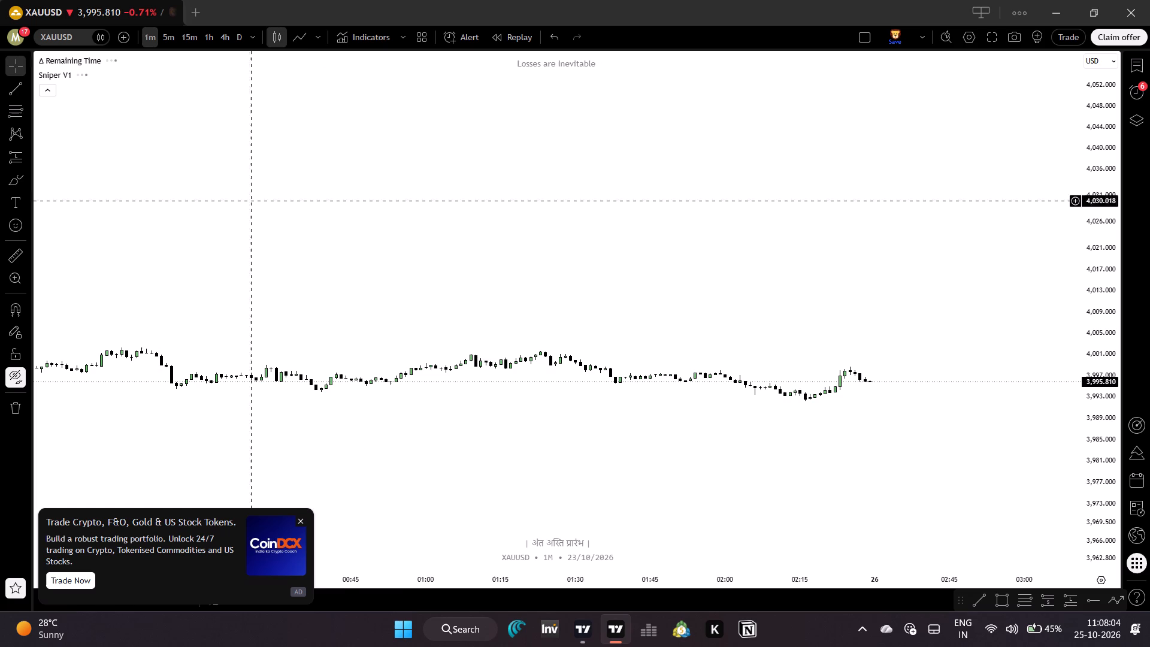
pyautogui.moveTo(656, 583); pyautogui.dragTo(777, 583)
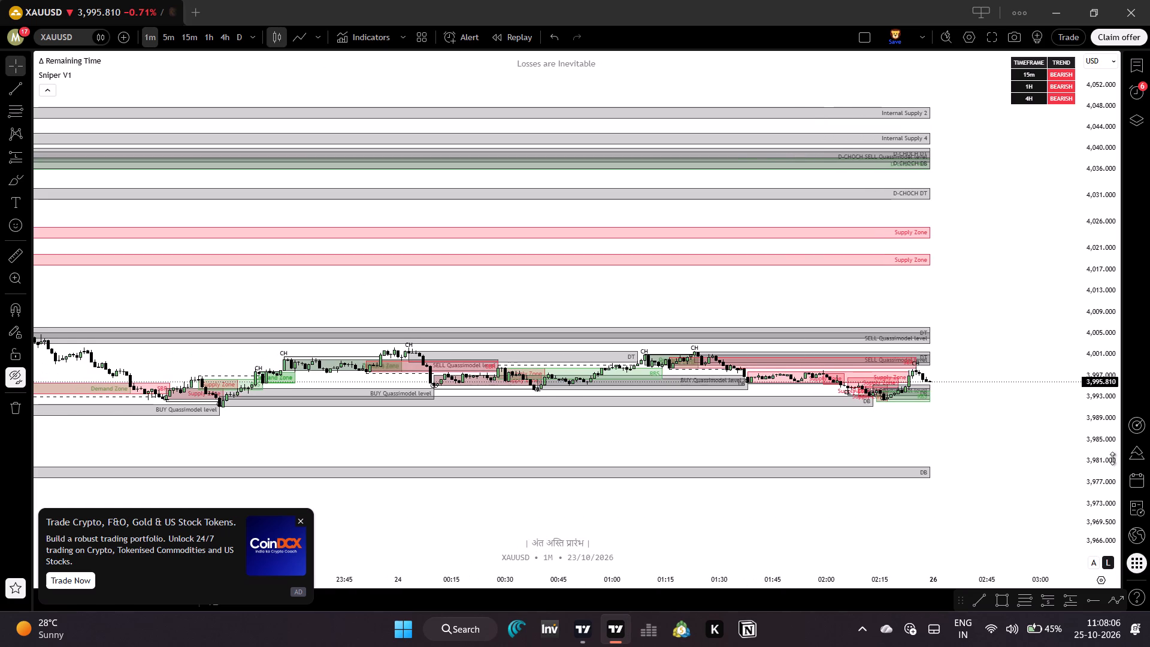
pyautogui.moveTo(1100, 530); pyautogui.dragTo(1063, 184)
pyautogui.moveTo(989, 484); pyautogui.dragTo(990, 261)
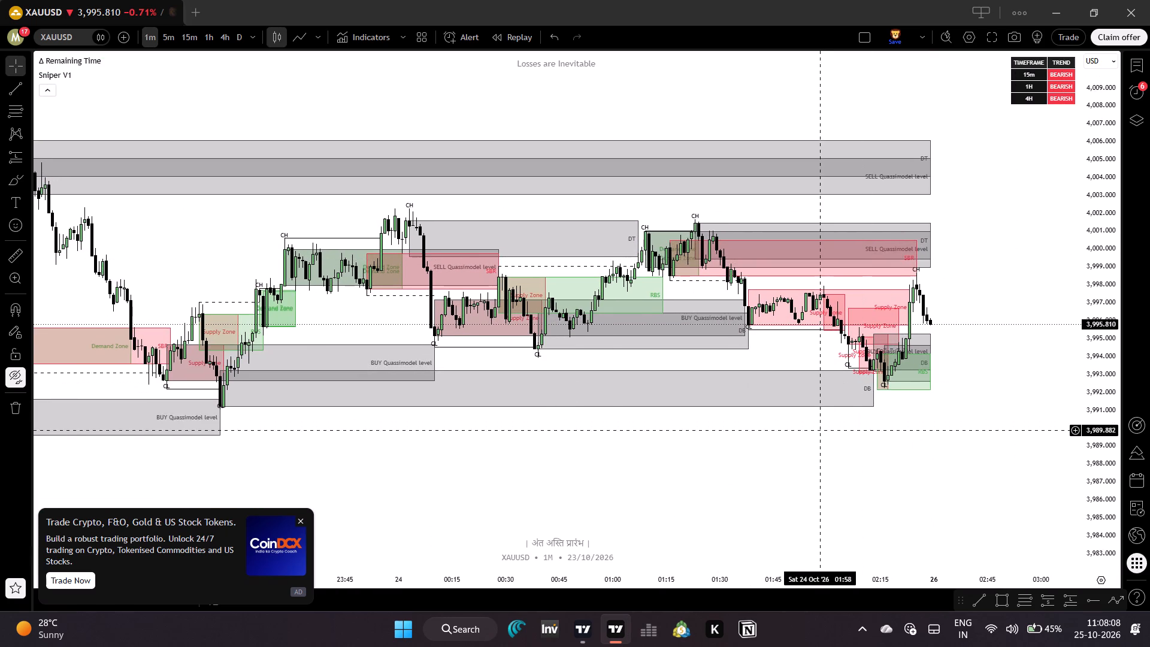
# Switch XAUUSD from the 1-minute to the 15-minute timeframe and examine the Sniper V1 supply zones above recent price.
pyautogui.moveTo(820, 430); pyautogui.dragTo(822, 384)
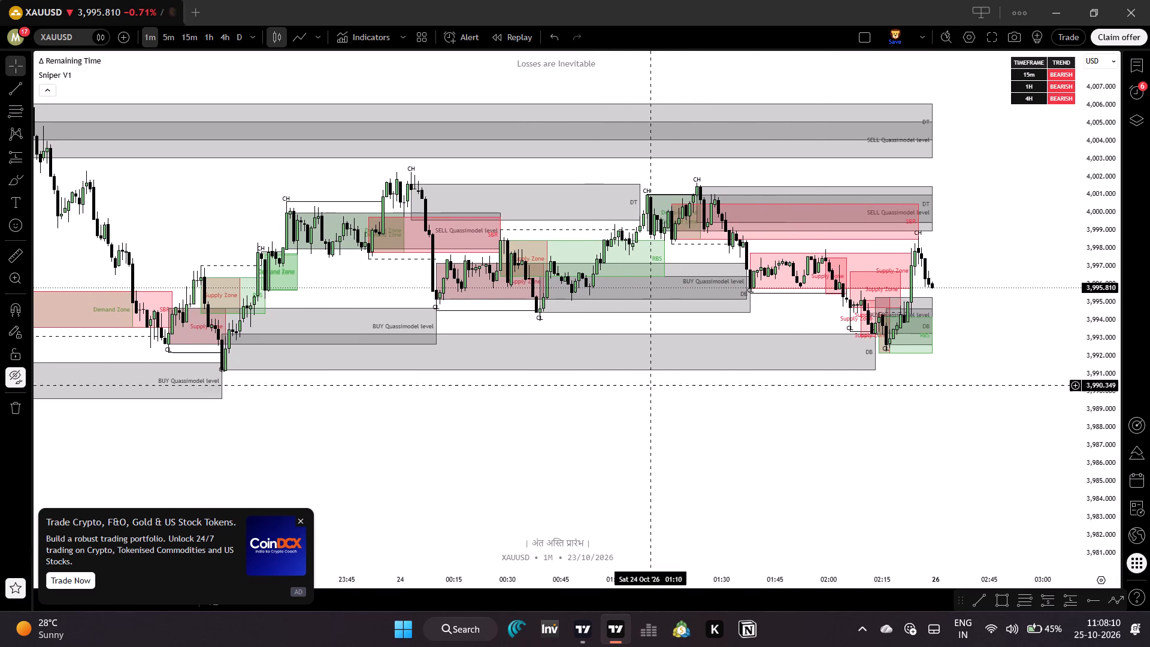
pyautogui.click(184, 32)
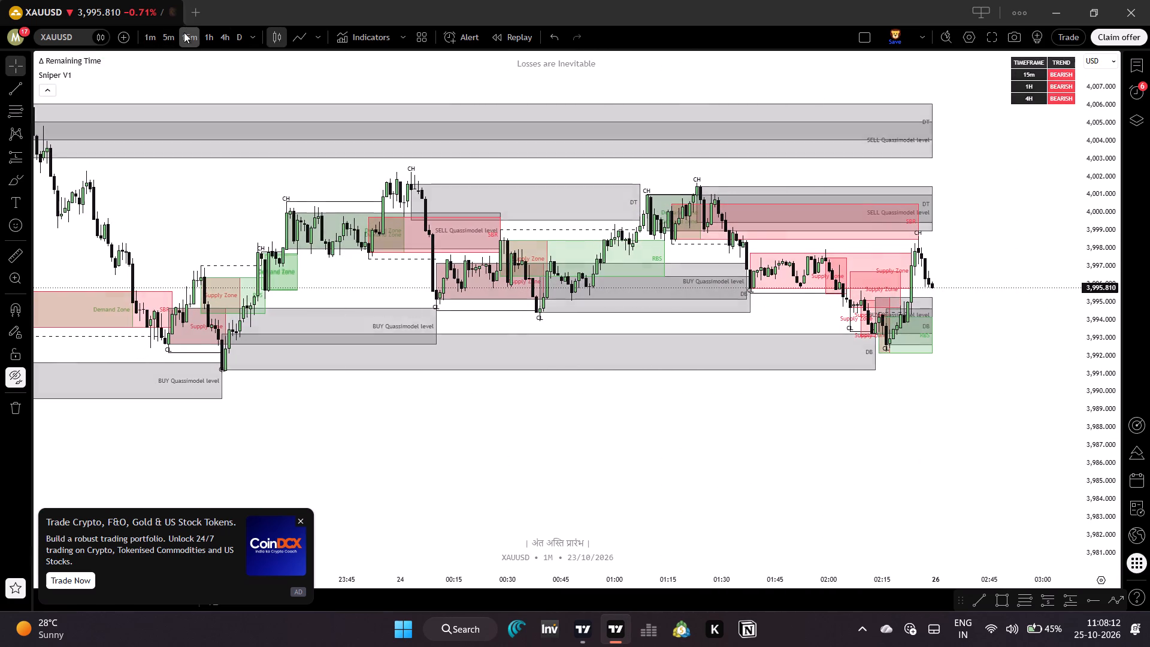
pyautogui.moveTo(1112, 301); pyautogui.dragTo(1068, 546)
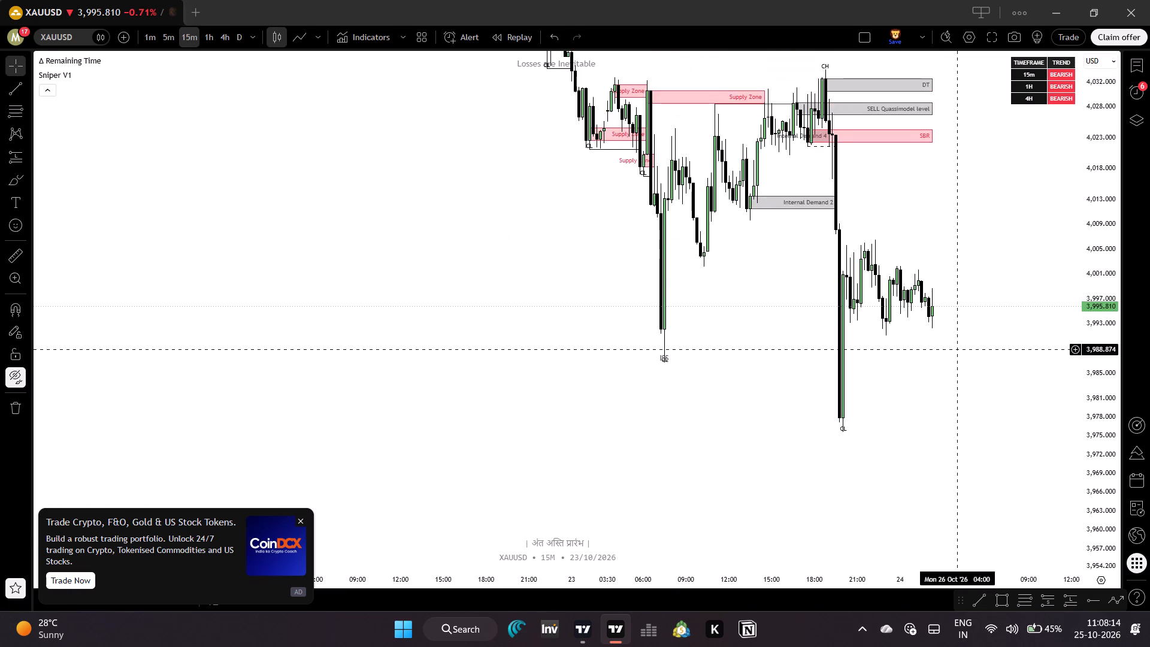
pyautogui.moveTo(934, 354); pyautogui.dragTo(871, 481)
pyautogui.moveTo(1111, 313); pyautogui.dragTo(1106, 365)
pyautogui.moveTo(991, 334); pyautogui.dragTo(897, 461)
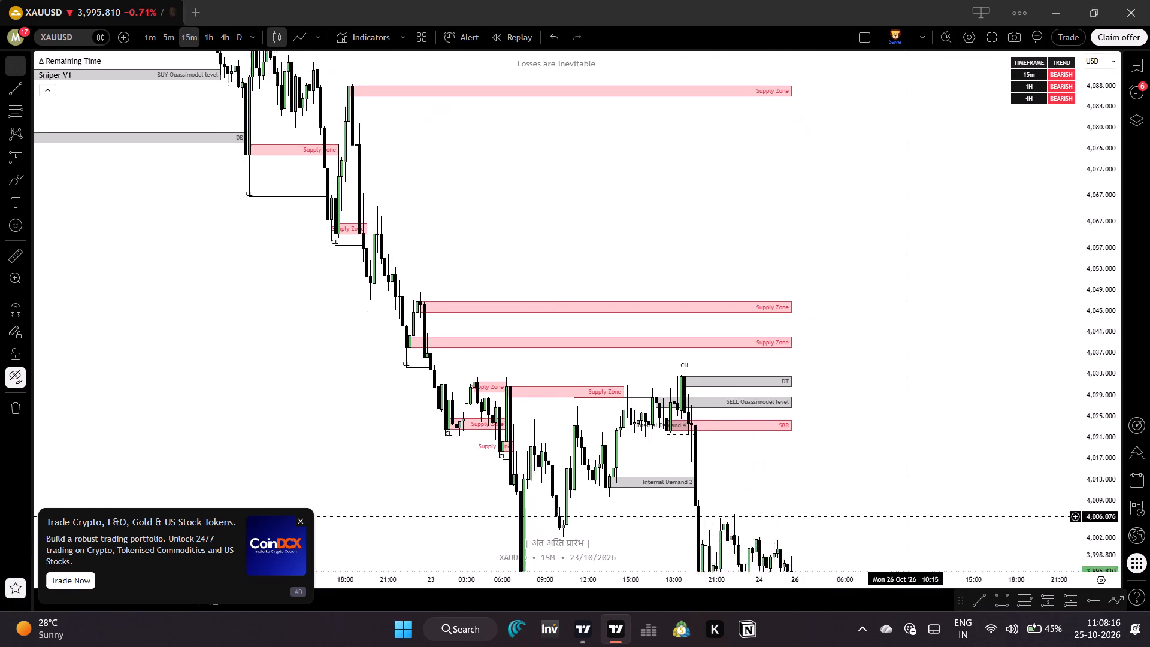
pyautogui.moveTo(897, 461); pyautogui.dragTo(885, 393)
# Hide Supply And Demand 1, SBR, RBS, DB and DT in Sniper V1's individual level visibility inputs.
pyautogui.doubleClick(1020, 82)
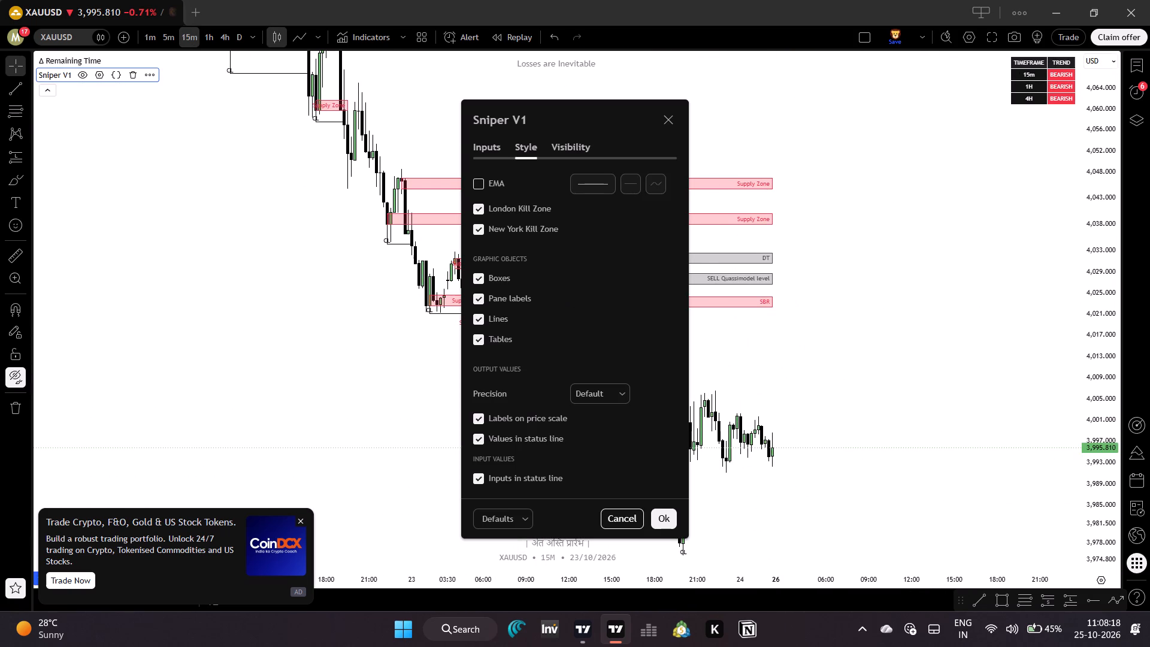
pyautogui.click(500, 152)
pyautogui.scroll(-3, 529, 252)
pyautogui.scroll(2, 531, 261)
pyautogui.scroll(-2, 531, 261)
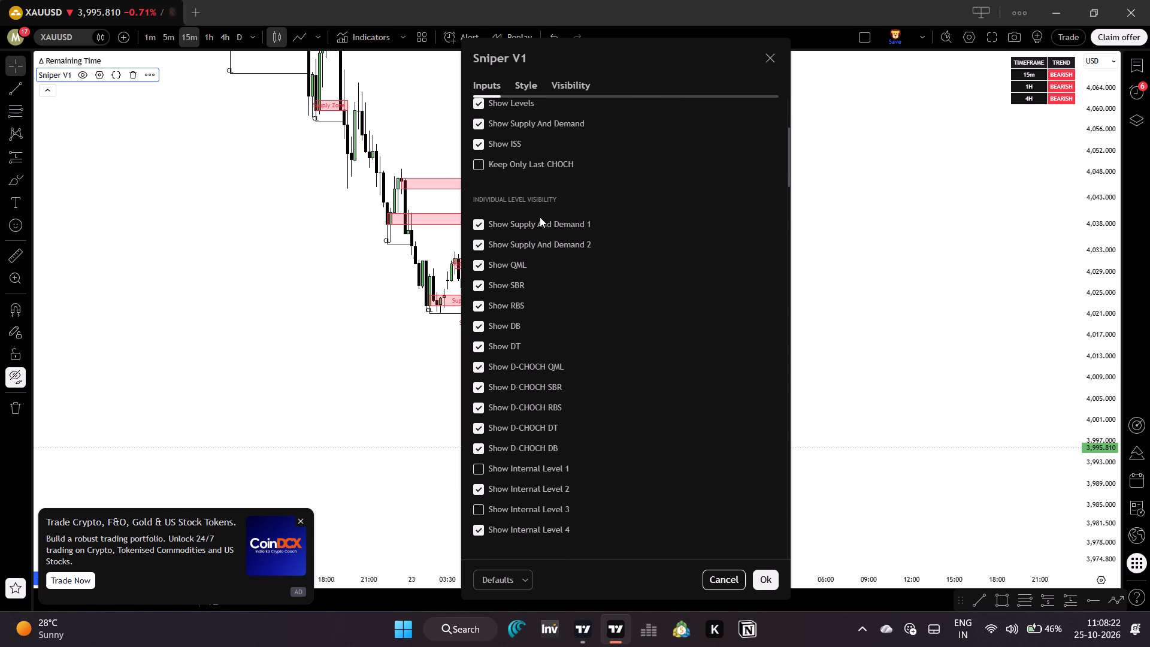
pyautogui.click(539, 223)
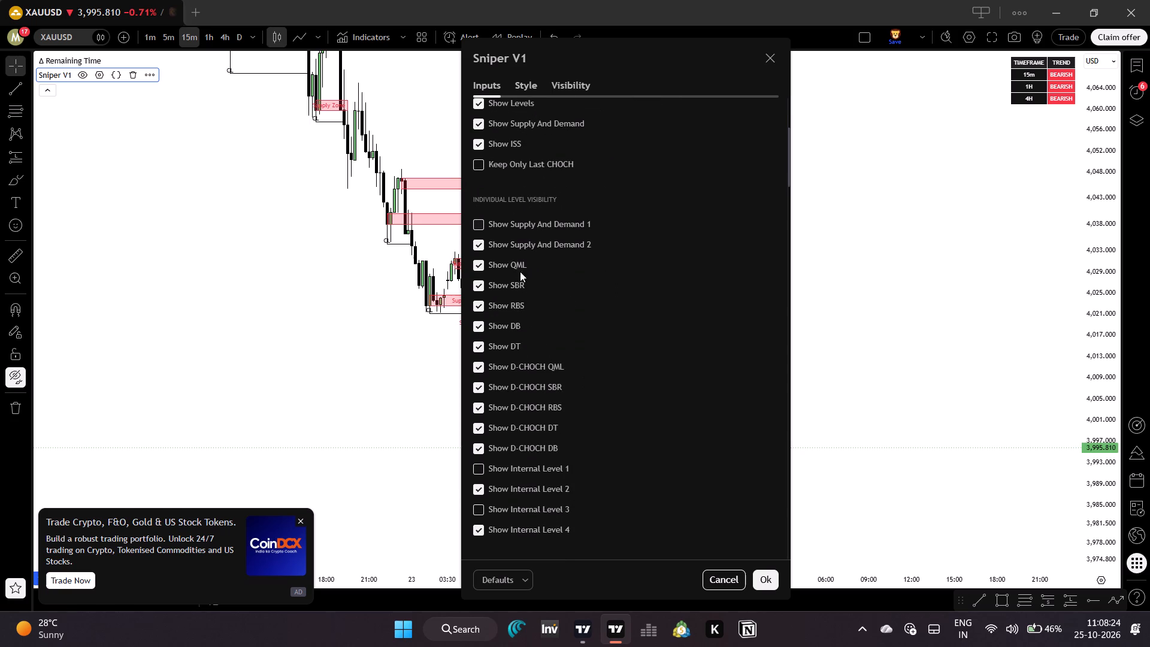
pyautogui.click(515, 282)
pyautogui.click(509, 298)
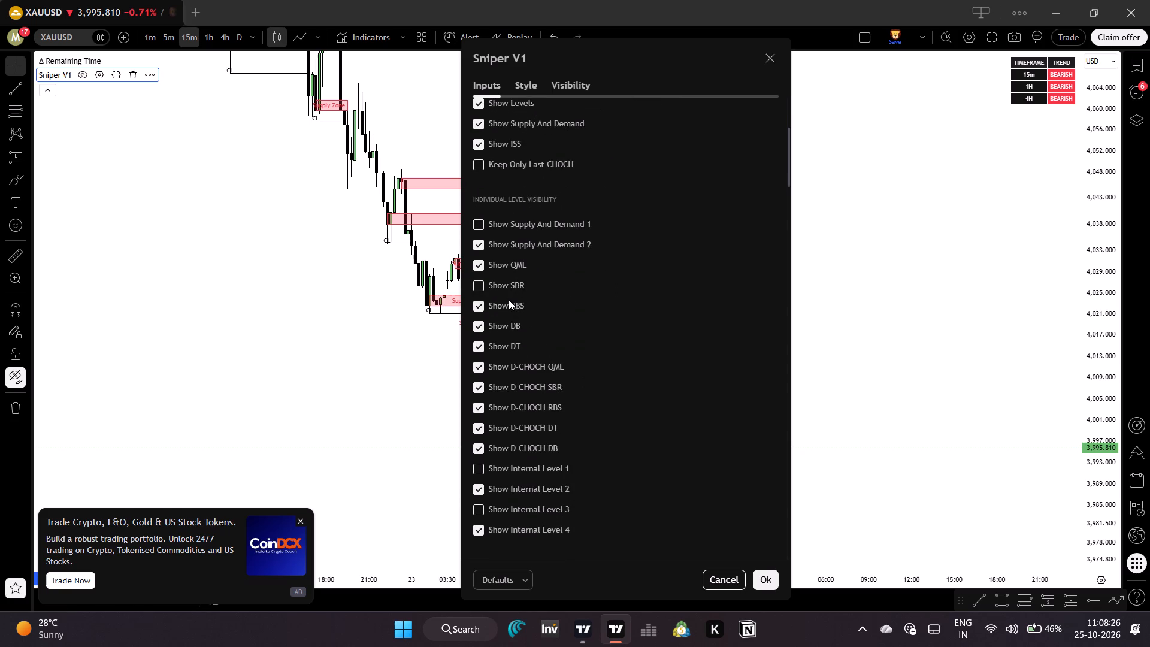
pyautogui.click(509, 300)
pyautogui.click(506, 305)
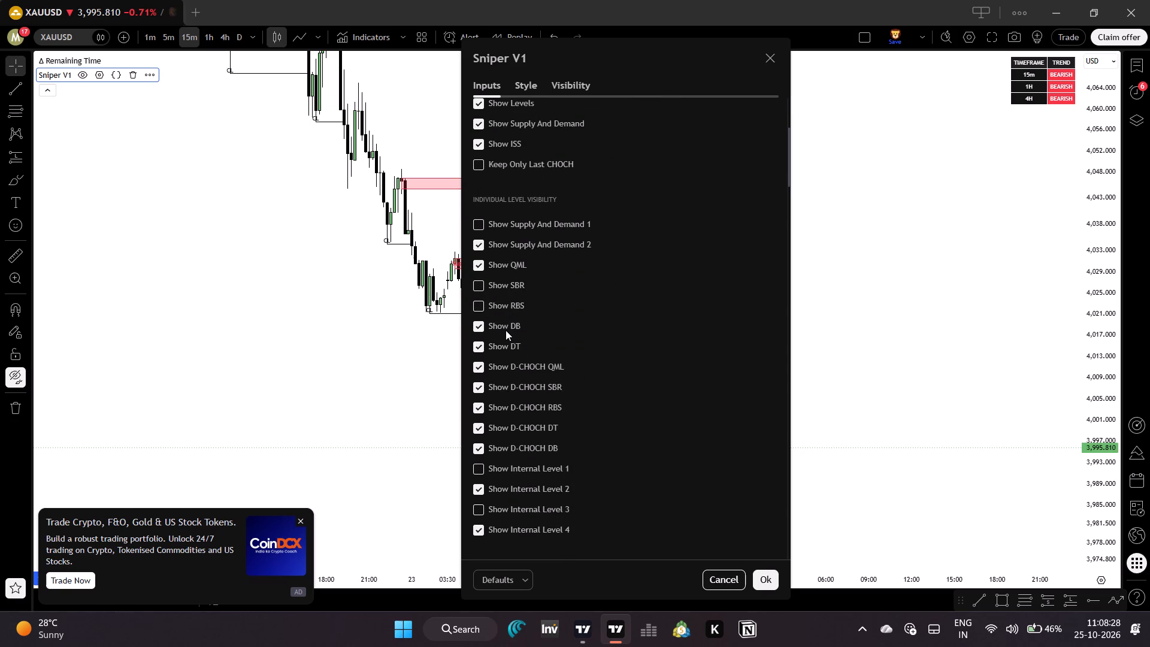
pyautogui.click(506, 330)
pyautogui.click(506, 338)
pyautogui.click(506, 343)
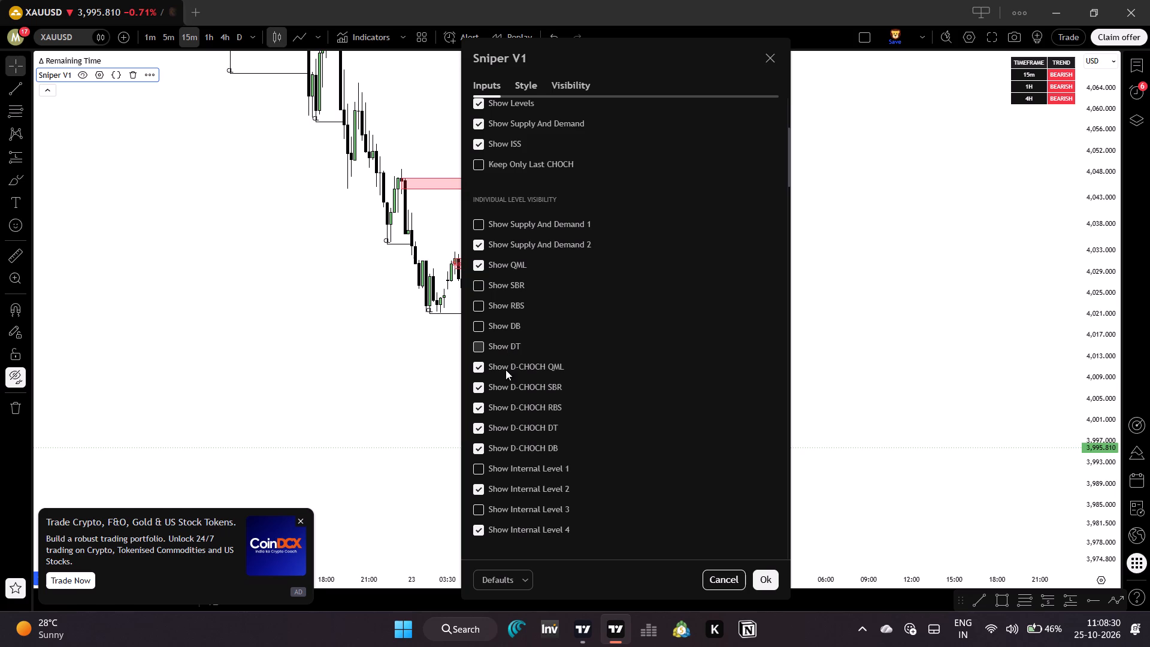
# Hide the D-CHOCH SBR, D-CHOCH RBS, D-CHOCH DT and D-CHOCH DB levels and apply the Sniper V1 settings.
pyautogui.click(506, 383)
pyautogui.click(506, 407)
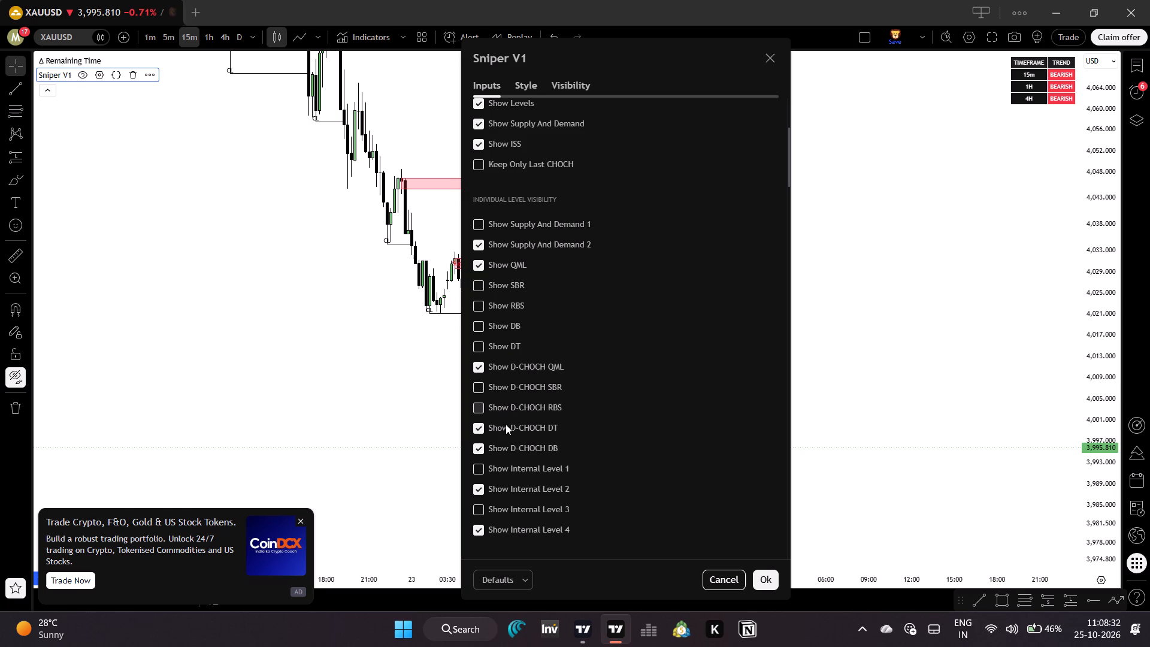
pyautogui.click(504, 427)
pyautogui.click(500, 447)
pyautogui.click(770, 582)
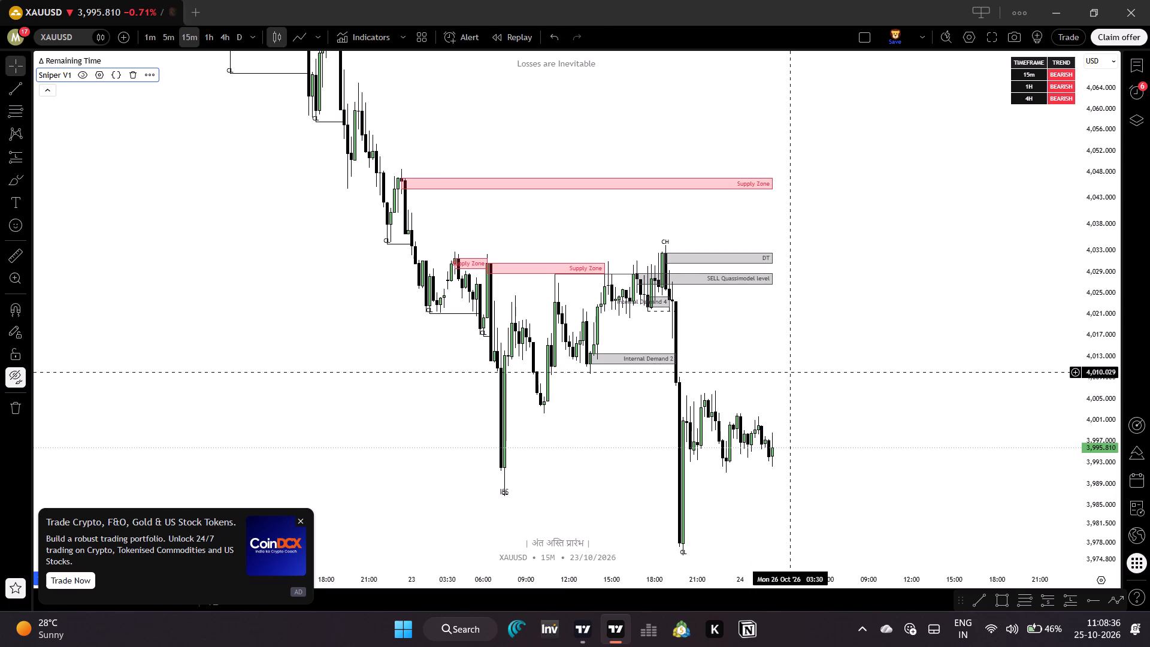
# Examine the reduced set of Sniper V1 zones on the 15-minute chart, from the latest candles back to mid-October.
pyautogui.moveTo(770, 379); pyautogui.dragTo(921, 377)
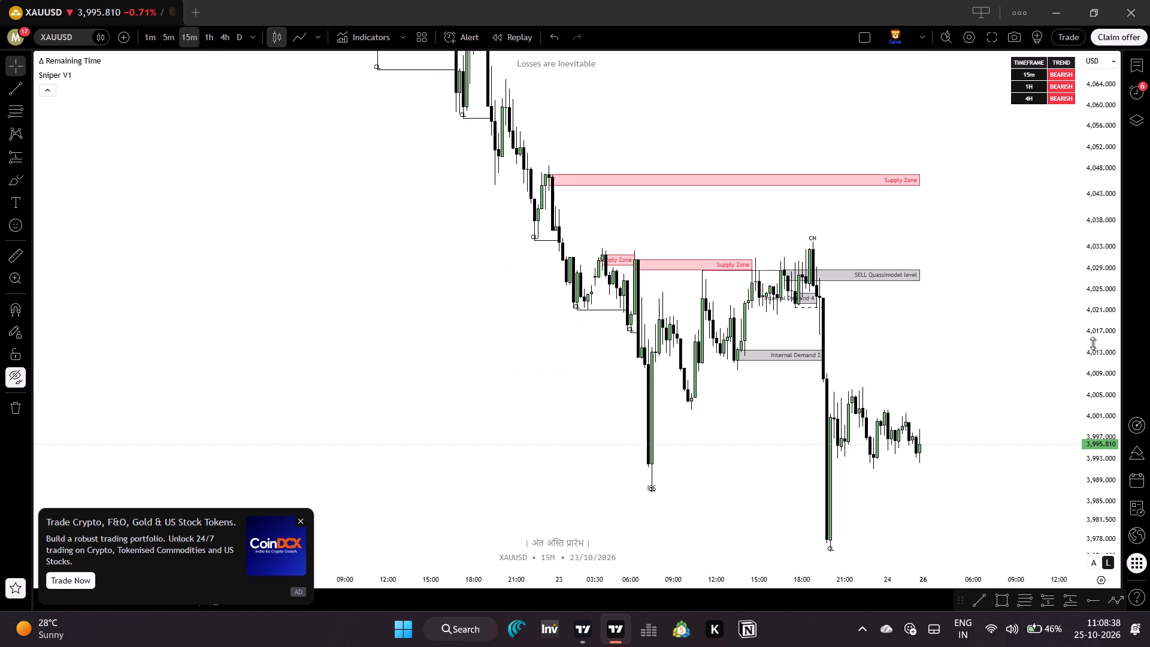
pyautogui.moveTo(1093, 340); pyautogui.dragTo(1089, 385)
pyautogui.moveTo(1003, 414); pyautogui.dragTo(869, 399)
pyautogui.moveTo(810, 371); pyautogui.dragTo(844, 480)
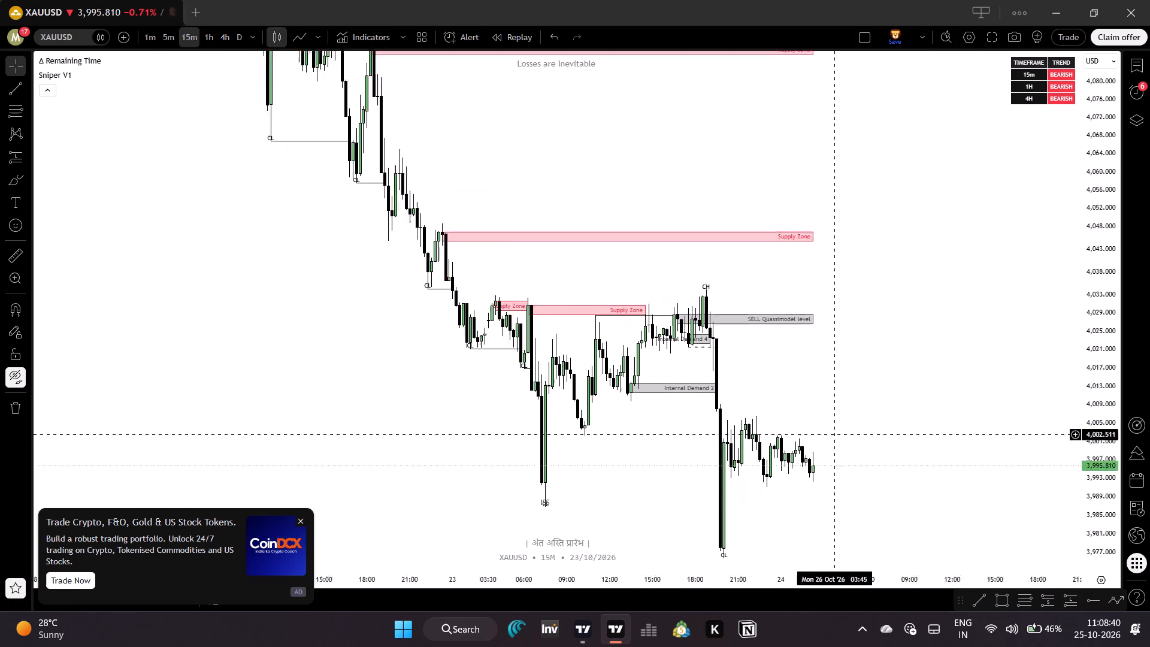
pyautogui.moveTo(844, 480); pyautogui.dragTo(856, 546)
pyautogui.moveTo(769, 321); pyautogui.dragTo(830, 486)
pyautogui.moveTo(736, 373); pyautogui.dragTo(1018, 433)
pyautogui.moveTo(542, 369); pyautogui.dragTo(829, 466)
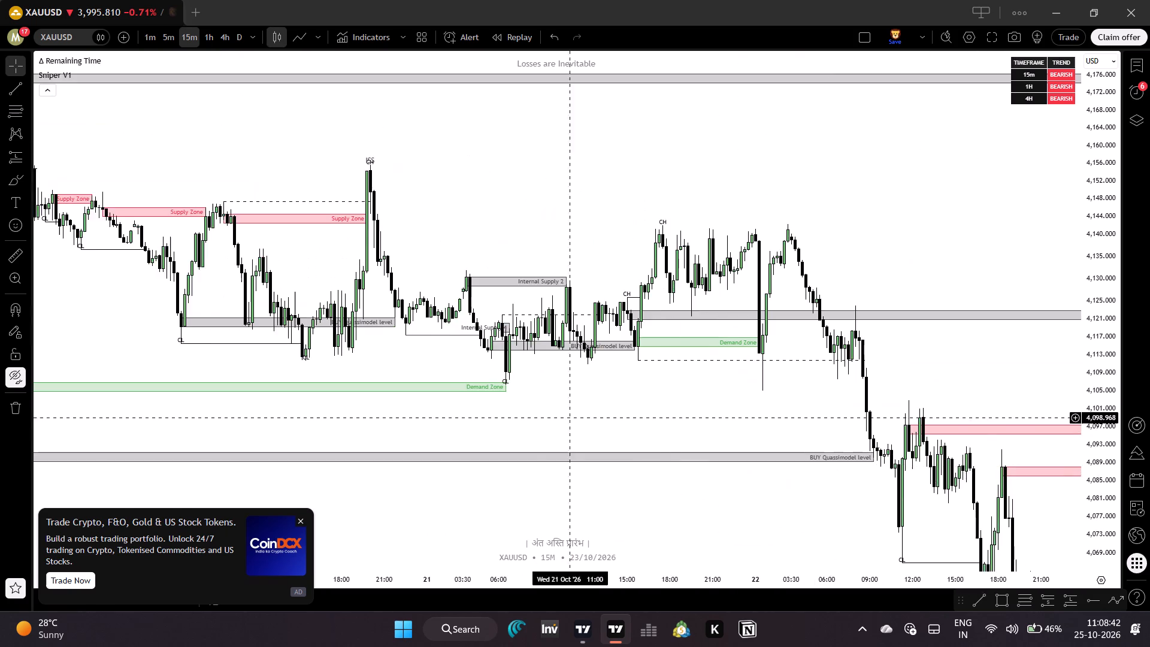
pyautogui.moveTo(565, 416); pyautogui.dragTo(853, 355)
pyautogui.moveTo(642, 356); pyautogui.dragTo(725, 476)
pyautogui.moveTo(632, 377); pyautogui.dragTo(716, 466)
pyautogui.moveTo(555, 382); pyautogui.dragTo(822, 498)
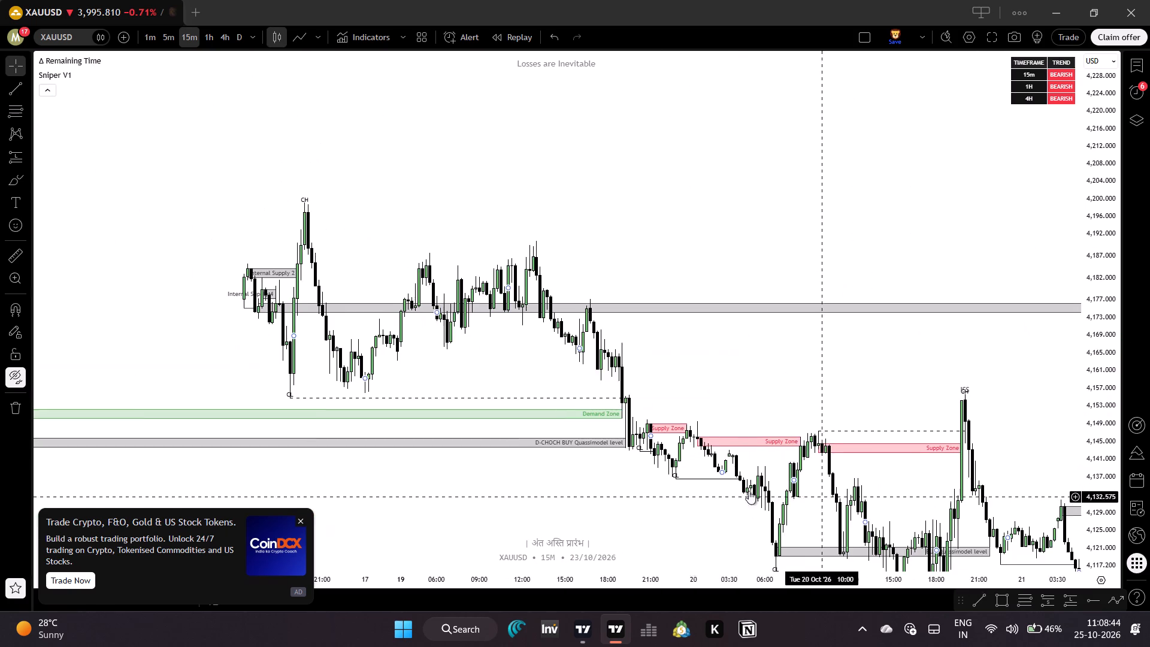
pyautogui.moveTo(661, 488); pyautogui.dragTo(830, 407)
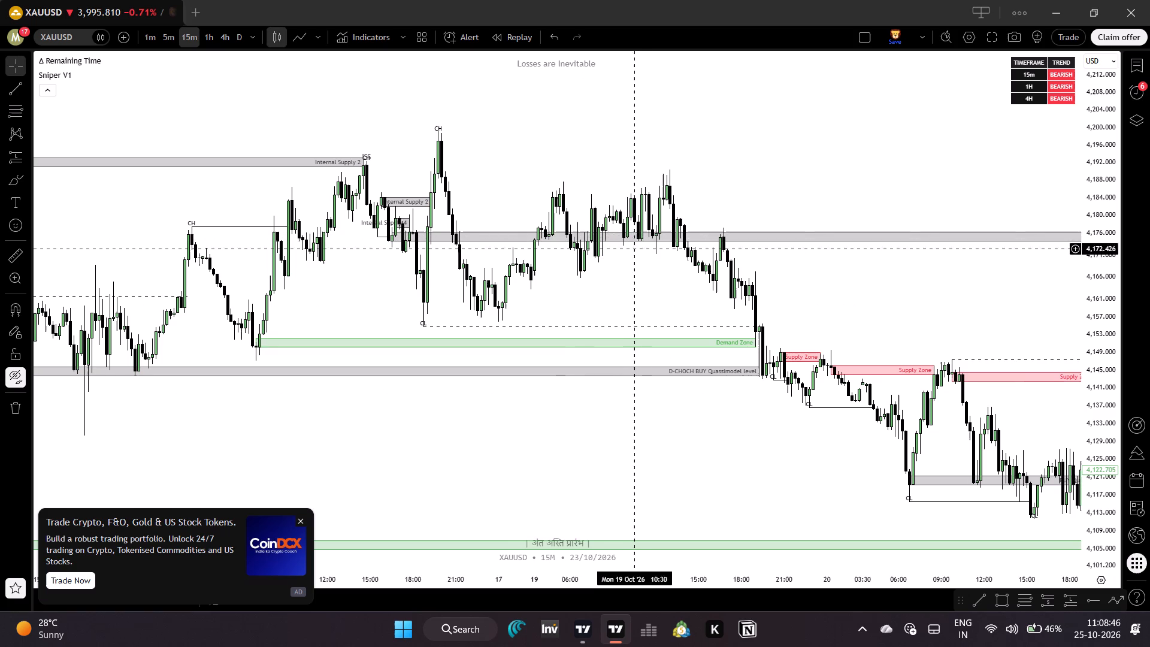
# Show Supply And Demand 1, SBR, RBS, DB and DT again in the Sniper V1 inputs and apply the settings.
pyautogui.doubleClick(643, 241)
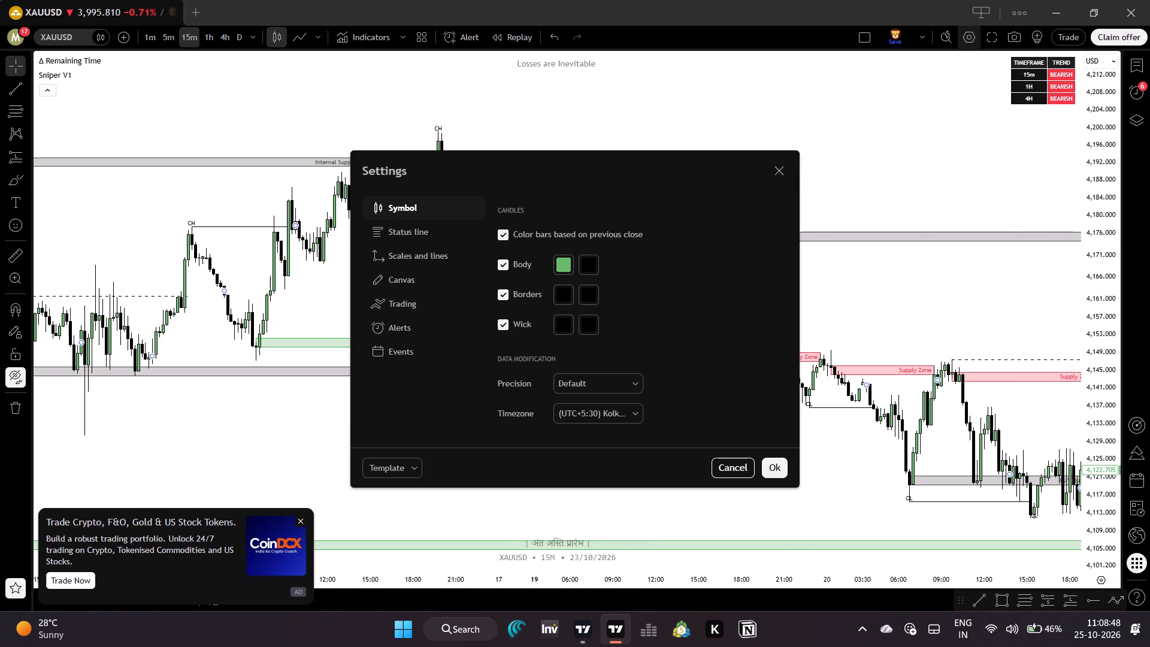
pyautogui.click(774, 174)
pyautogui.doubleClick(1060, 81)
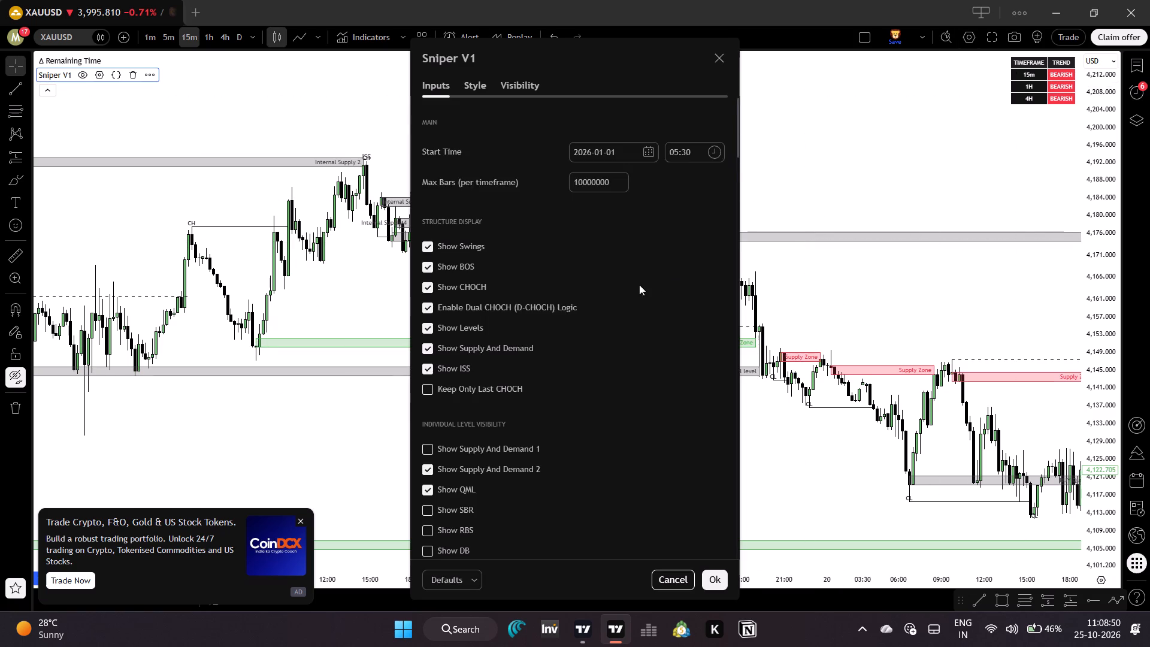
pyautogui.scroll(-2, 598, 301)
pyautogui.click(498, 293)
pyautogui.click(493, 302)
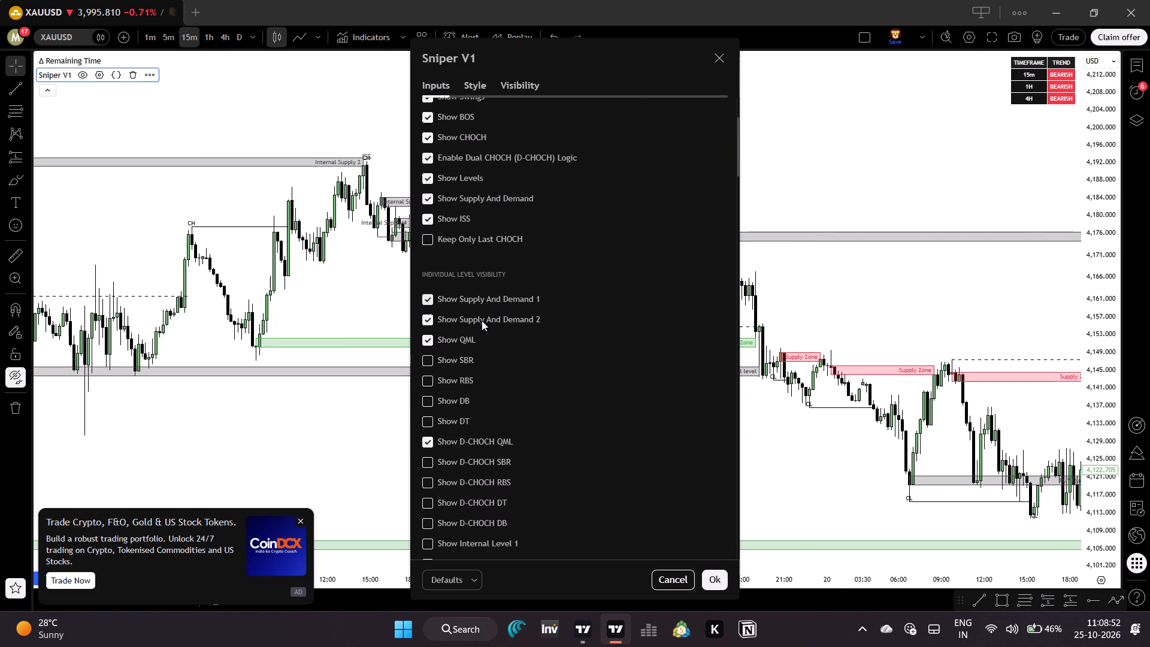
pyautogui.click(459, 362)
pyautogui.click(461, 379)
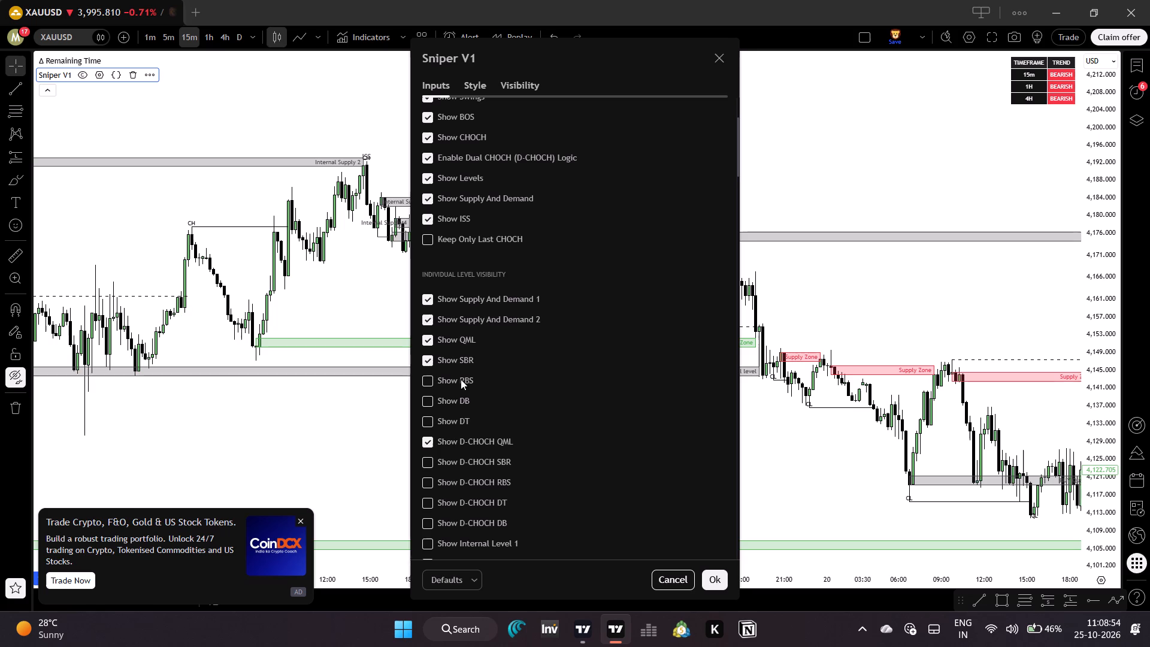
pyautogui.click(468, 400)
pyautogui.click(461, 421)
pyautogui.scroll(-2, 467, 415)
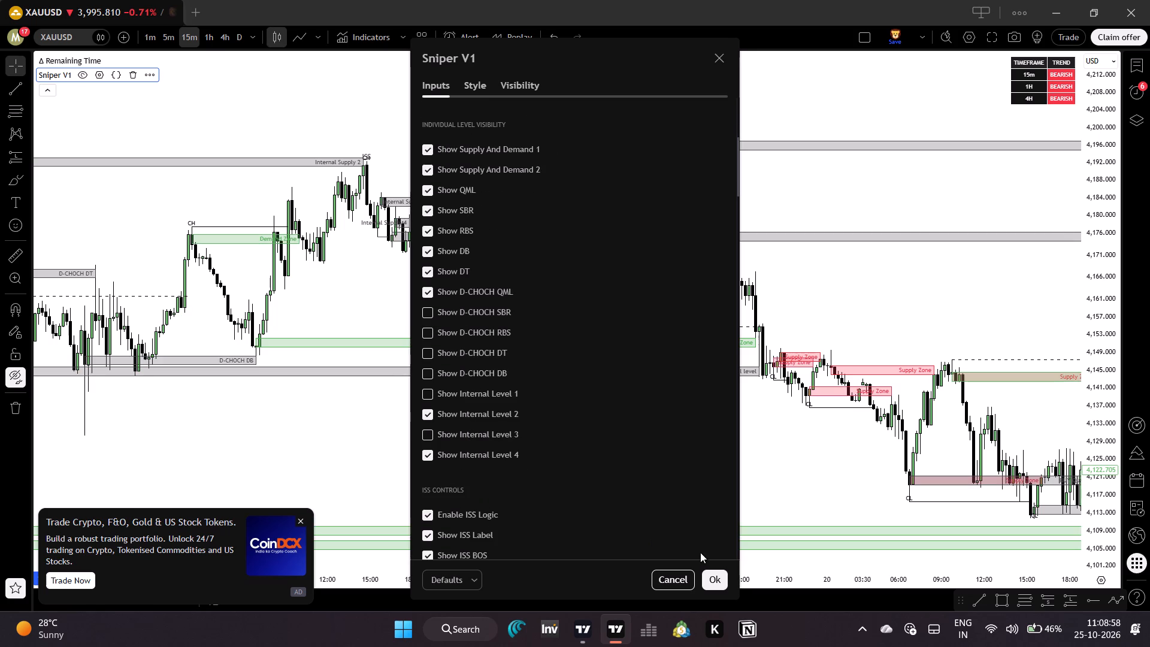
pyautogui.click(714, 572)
# Review the restored Sniper V1 zones on the 15-minute chart from 20 October forward to the latest candles.
pyautogui.moveTo(824, 490); pyautogui.dragTo(301, 312)
pyautogui.moveTo(797, 440); pyautogui.dragTo(608, 406)
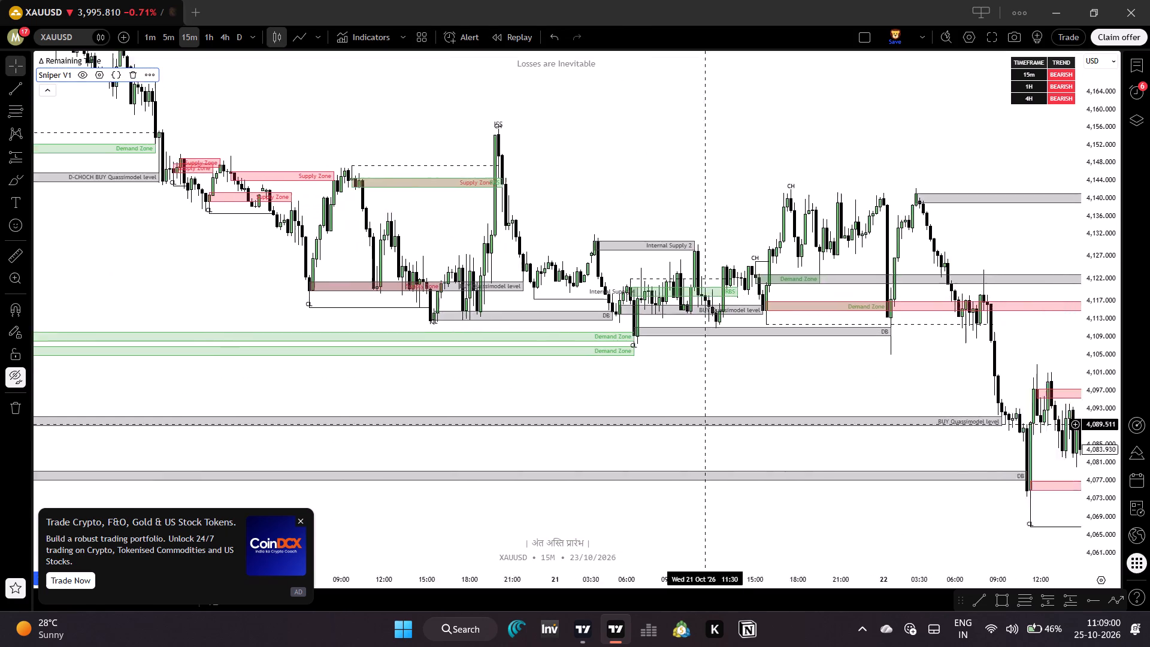
pyautogui.moveTo(608, 406); pyautogui.dragTo(366, 386)
pyautogui.moveTo(726, 468); pyautogui.dragTo(414, 259)
pyautogui.moveTo(703, 430); pyautogui.dragTo(632, 247)
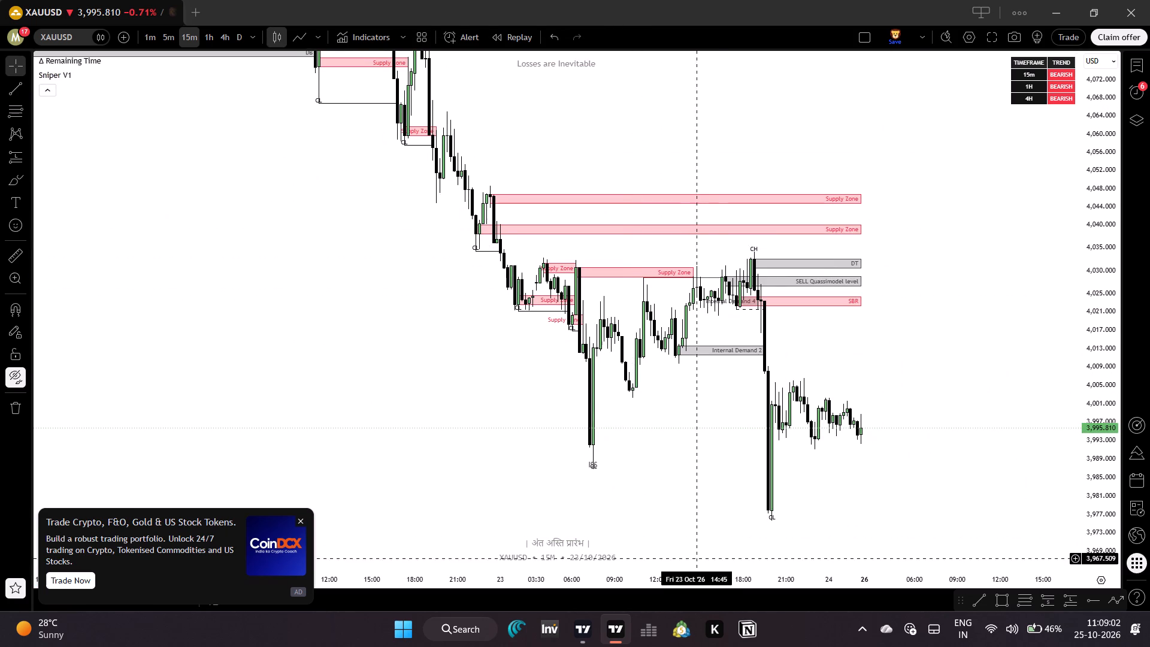
pyautogui.moveTo(661, 583); pyautogui.dragTo(382, 569)
pyautogui.moveTo(491, 498); pyautogui.dragTo(640, 452)
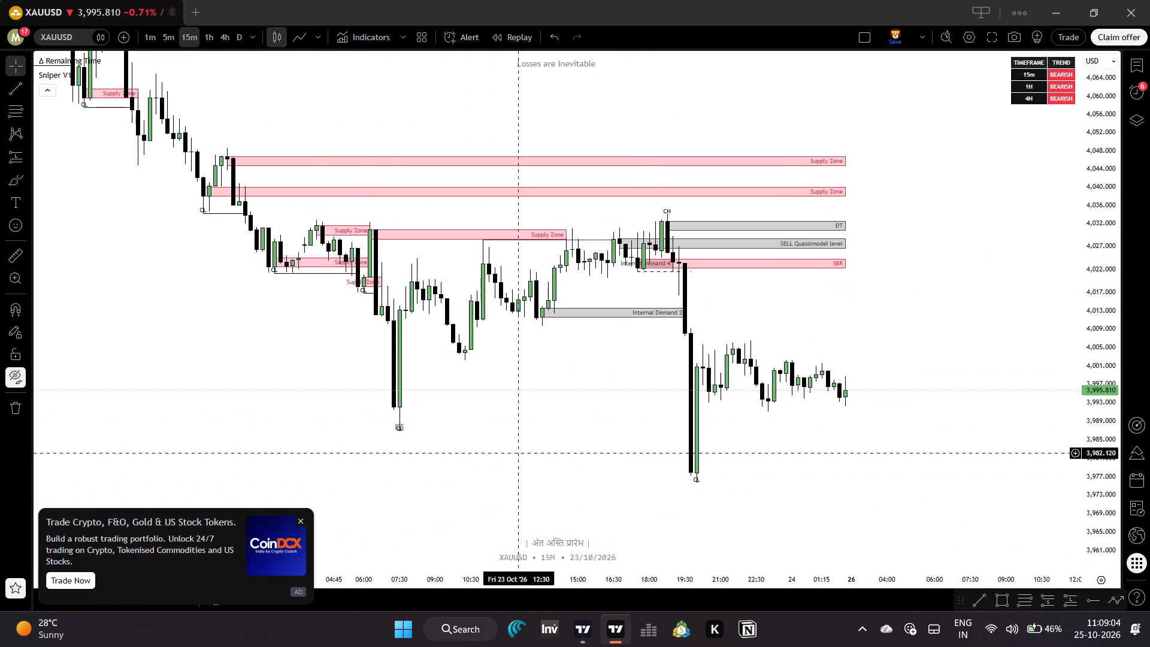
# Dismiss the advertisement covering the chart.
pyautogui.click(299, 520)
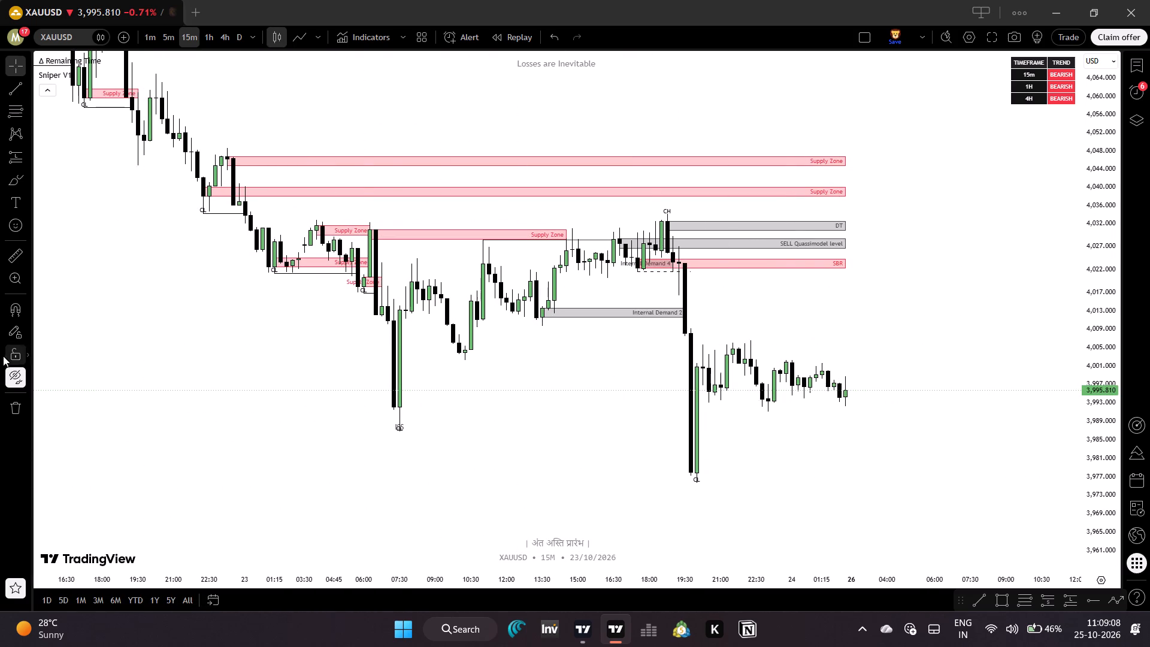
pyautogui.moveTo(268, 365); pyautogui.dragTo(392, 369)
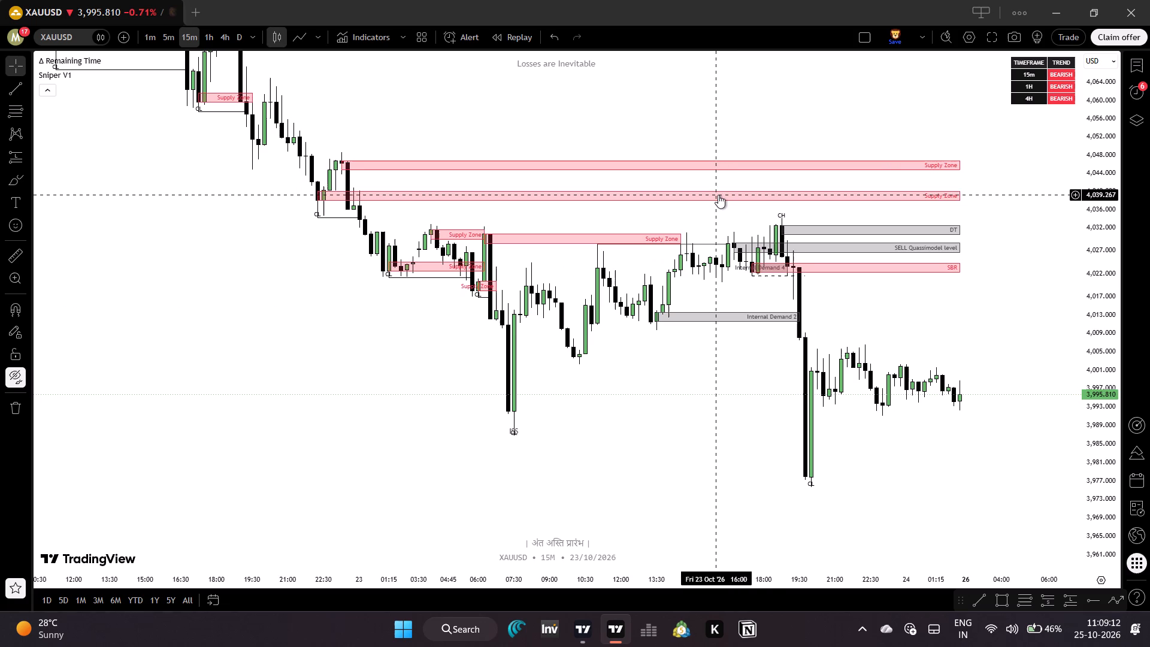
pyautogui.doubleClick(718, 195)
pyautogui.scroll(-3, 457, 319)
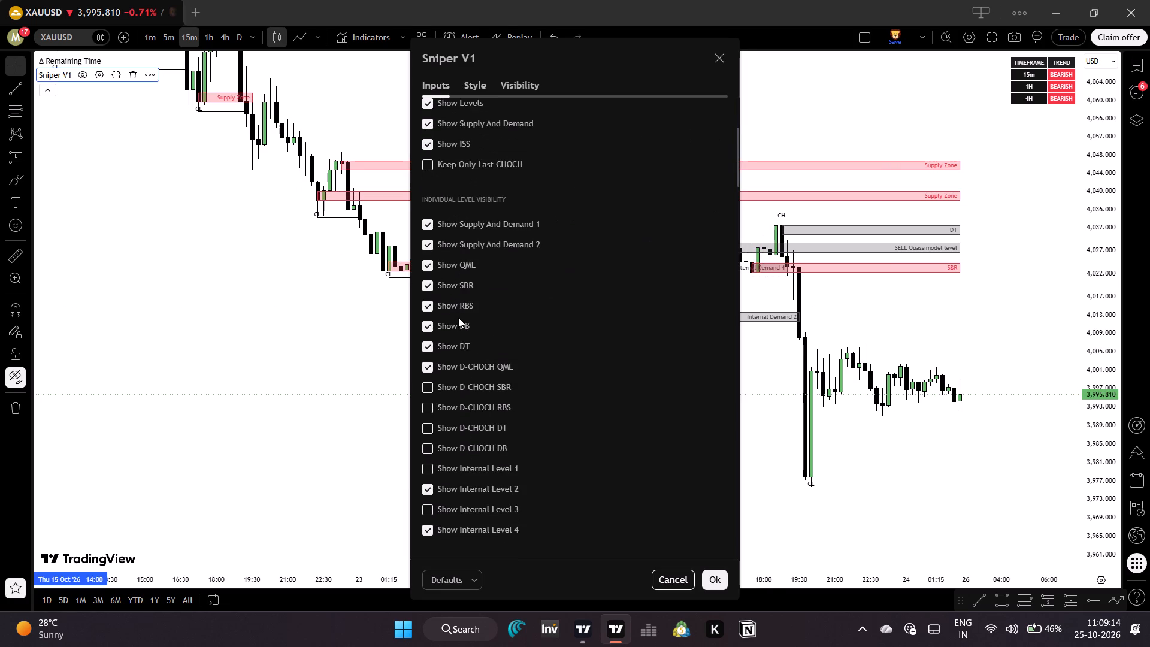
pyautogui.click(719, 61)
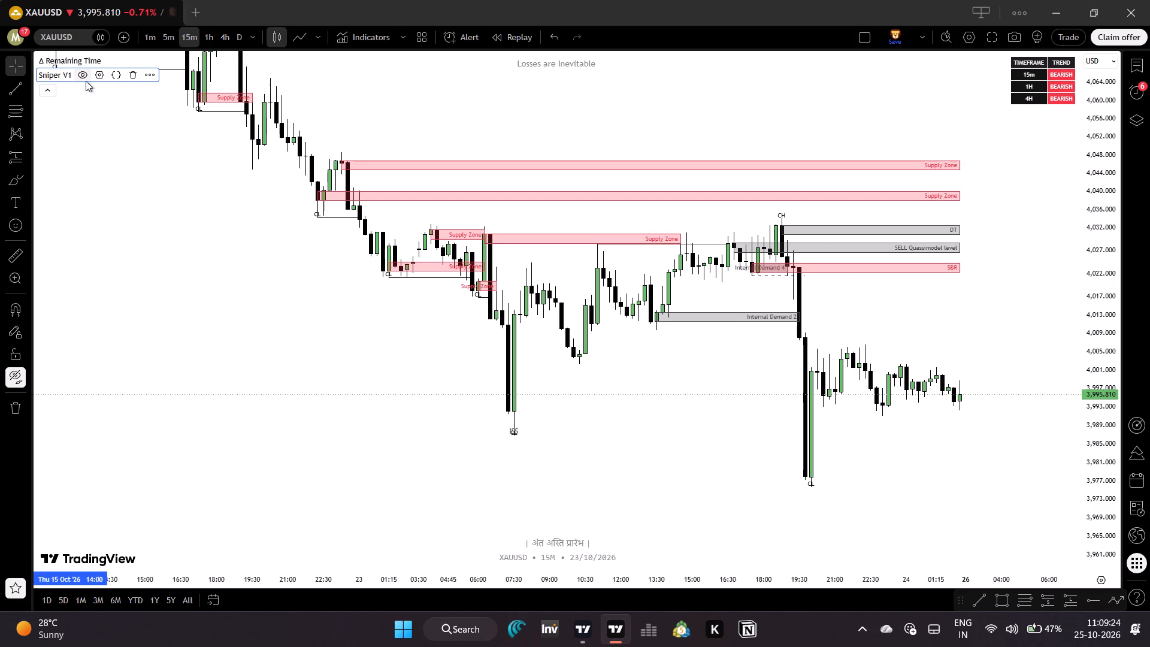
# Turn off Show Supply And Demand and Show Levels in Sniper V1's structure display inputs.
pyautogui.click(102, 74)
pyautogui.scroll(-2, 630, 288)
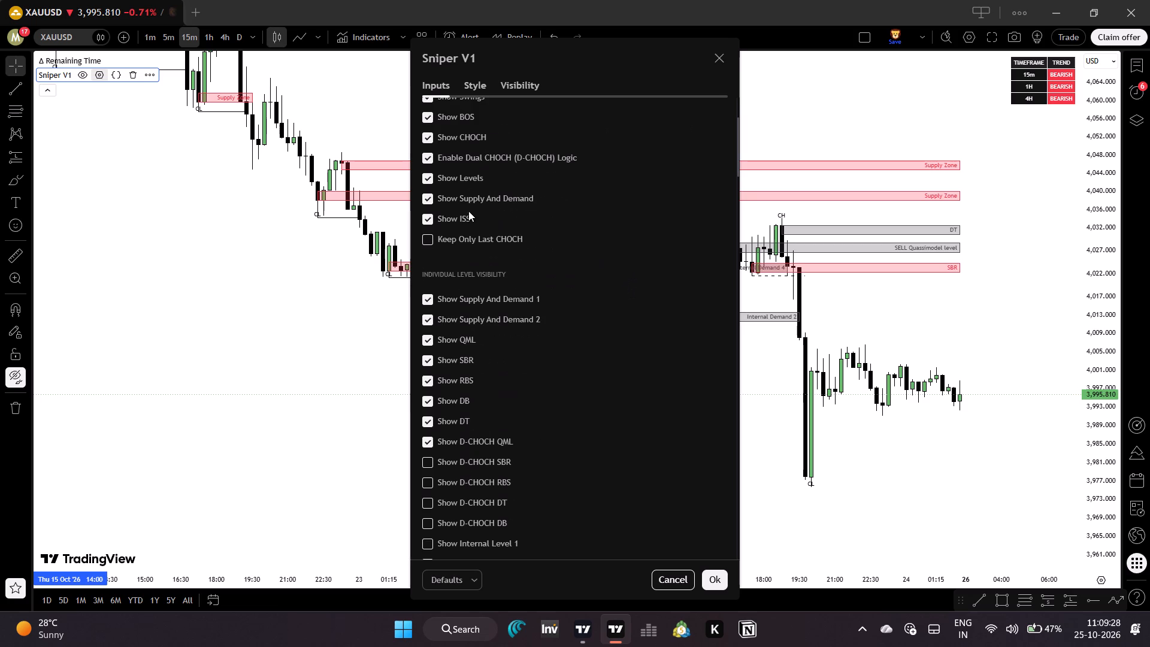
pyautogui.scroll(2, 474, 214)
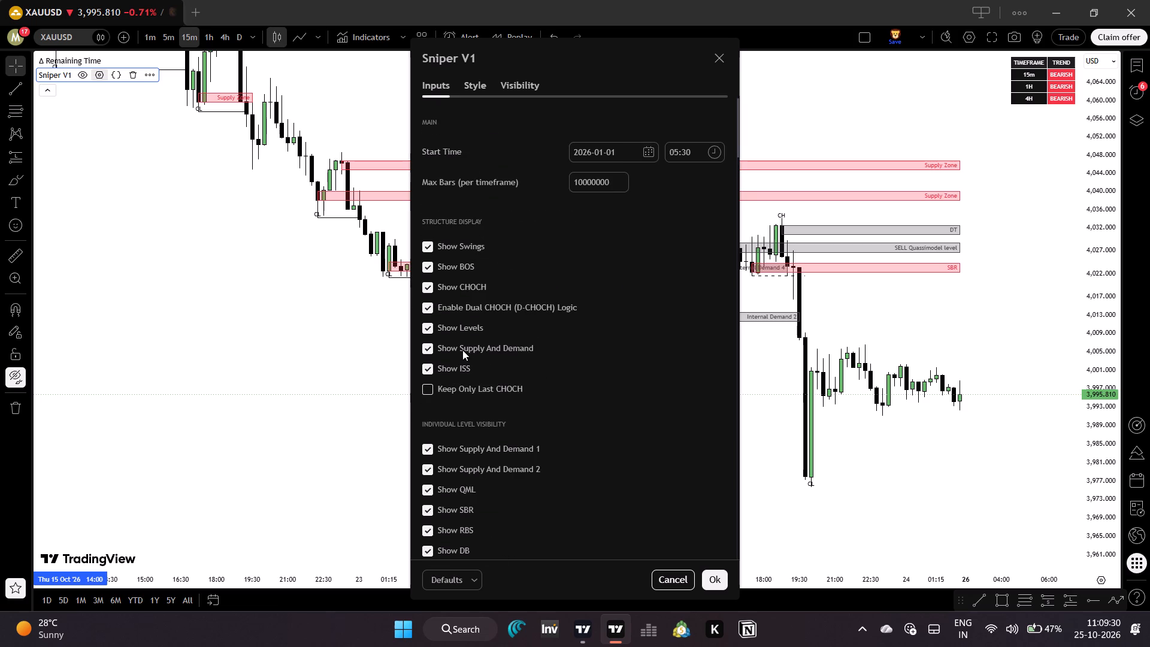
pyautogui.click(462, 350)
pyautogui.click(462, 327)
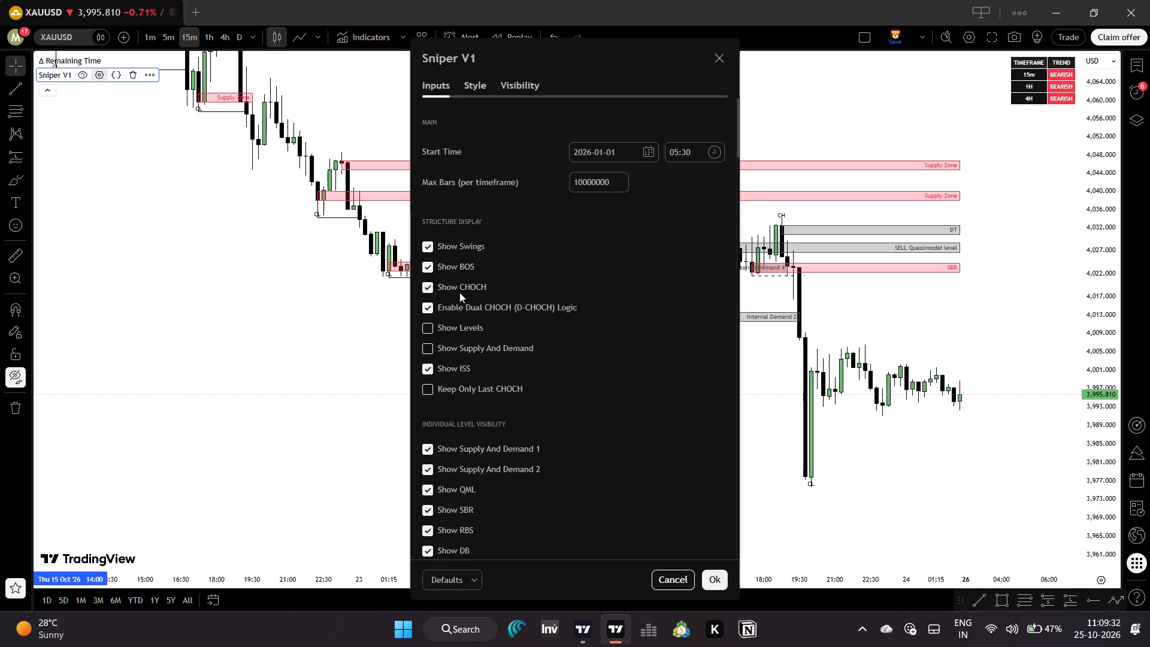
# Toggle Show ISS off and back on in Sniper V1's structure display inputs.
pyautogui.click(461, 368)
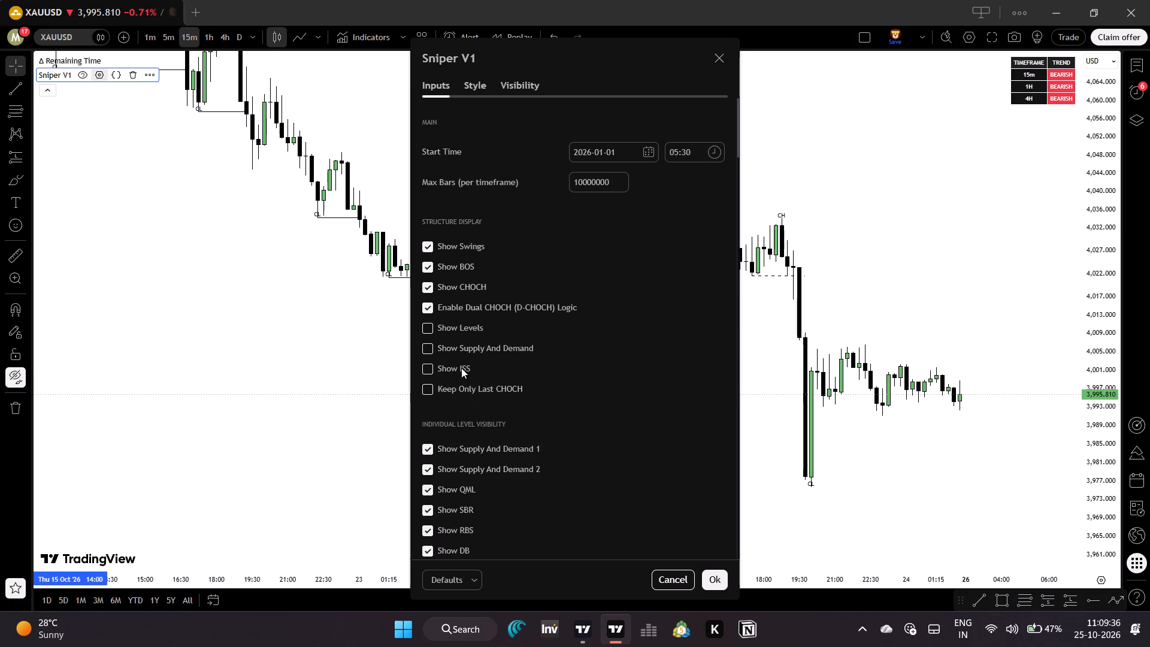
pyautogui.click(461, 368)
# Apply the Sniper V1 structure display settings.
pyautogui.click(722, 576)
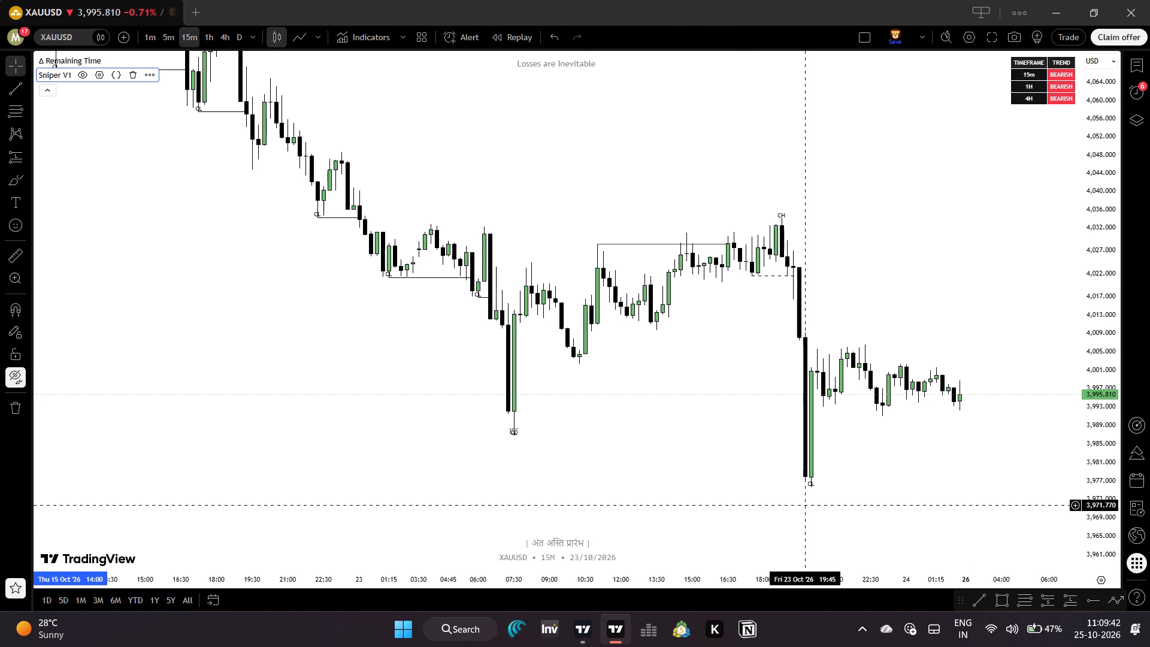
# Unhide the drawings and show XAUUSD on the 1-hour timeframe, with the drawn zones and latest candles in view.
pyautogui.moveTo(801, 512); pyautogui.dragTo(670, 516)
pyautogui.click(19, 377)
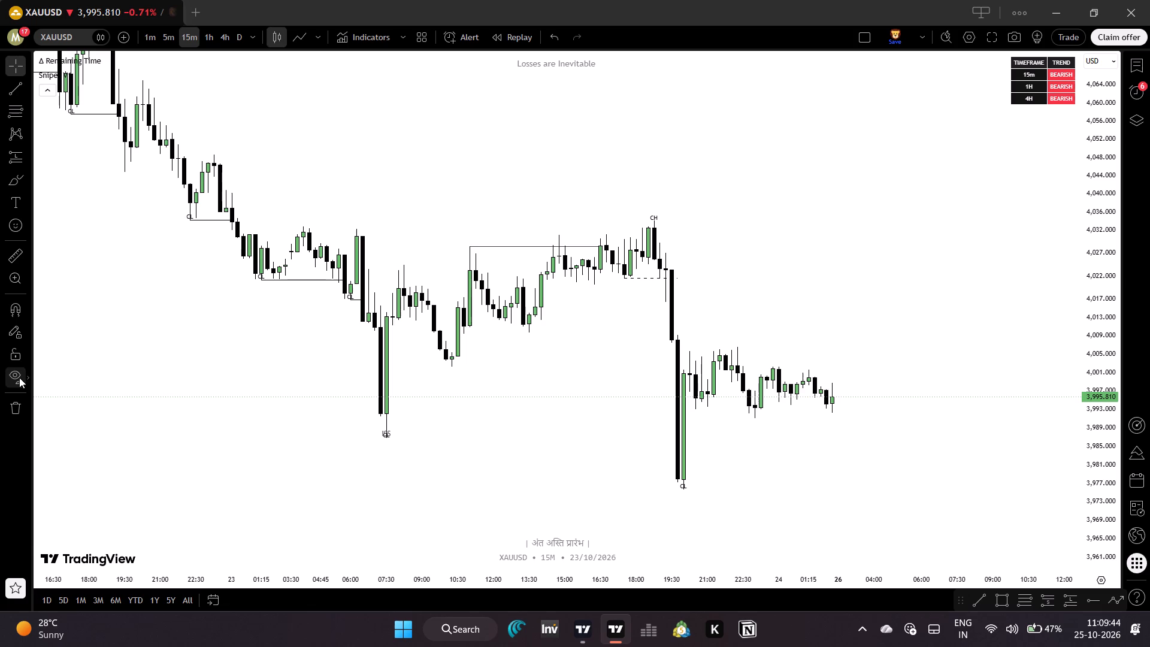
pyautogui.click(211, 44)
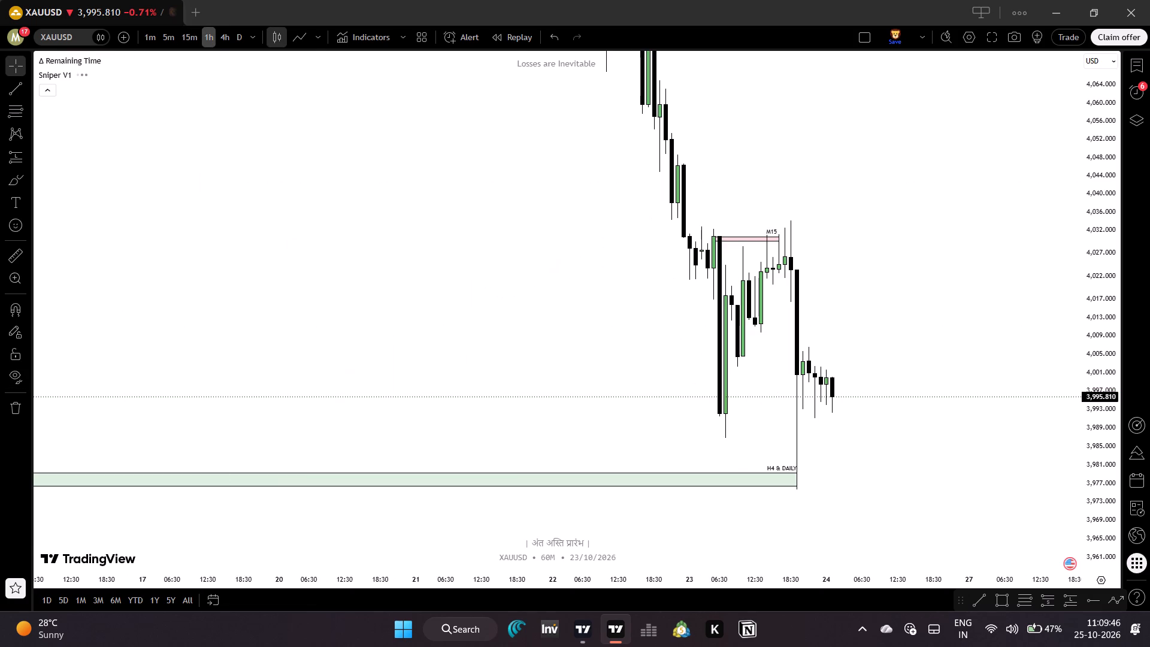
pyautogui.moveTo(1099, 337); pyautogui.dragTo(1092, 448)
pyautogui.moveTo(973, 313); pyautogui.dragTo(923, 491)
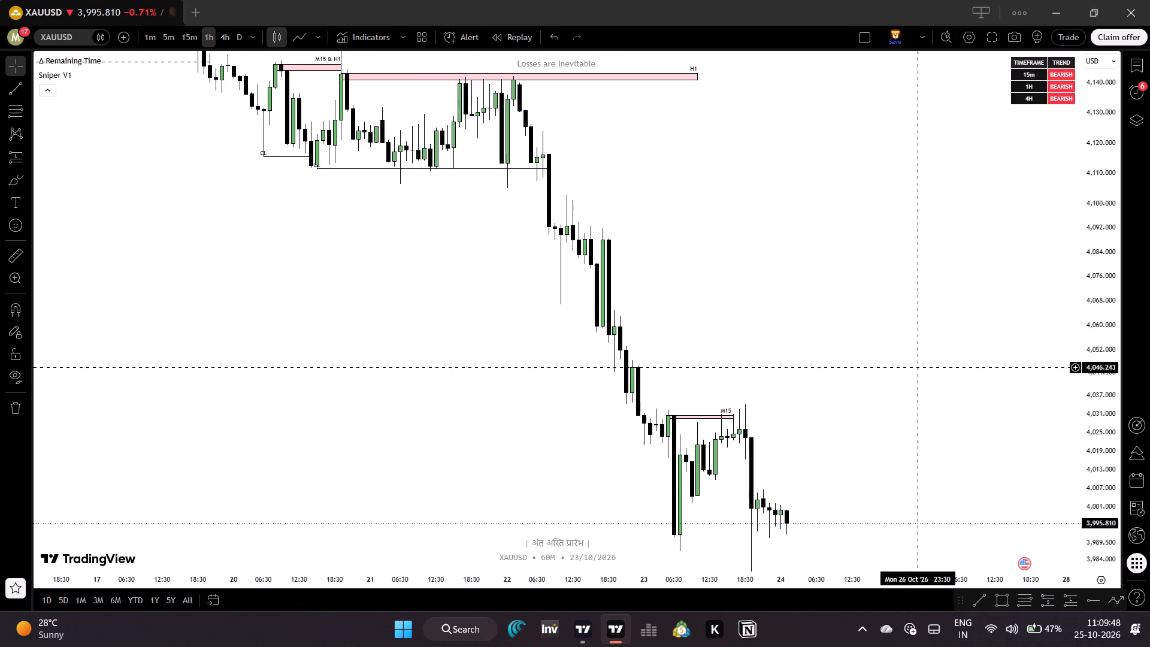
# Save the chart layout, then close the desktop chart window to work on the Chrome chart.
pyautogui.click(898, 41)
pyautogui.moveTo(829, 197); pyautogui.dragTo(826, 343)
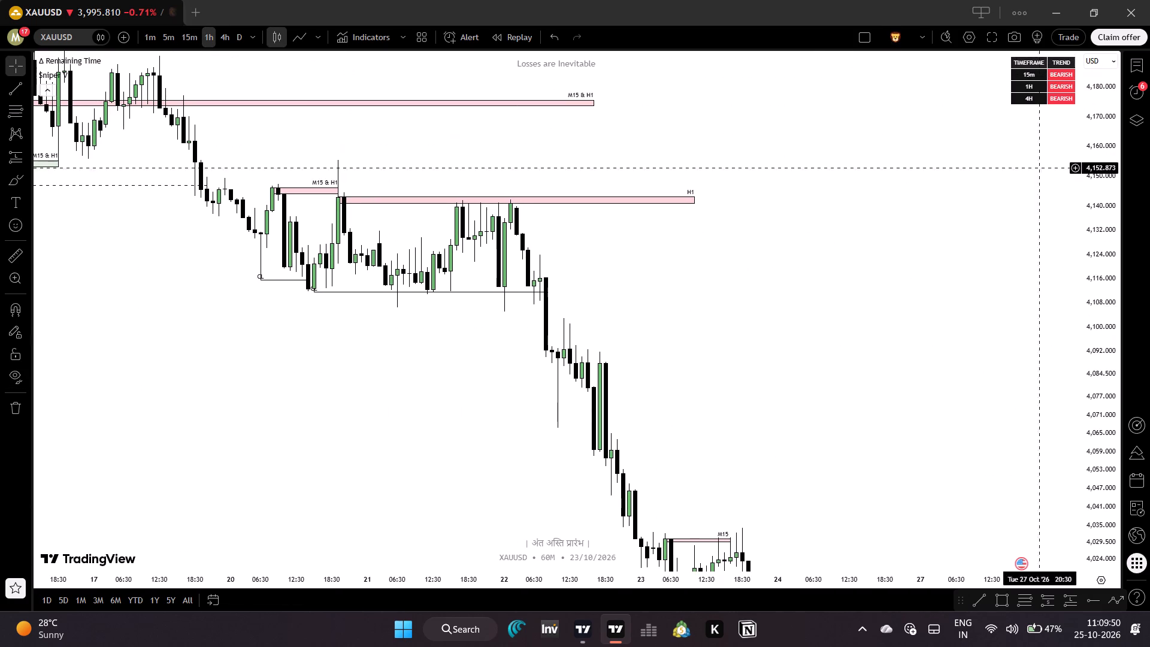
pyautogui.click(1149, 0)
# Check the My scripts list in the indicator library.
pyautogui.moveTo(673, 410); pyautogui.dragTo(607, 352)
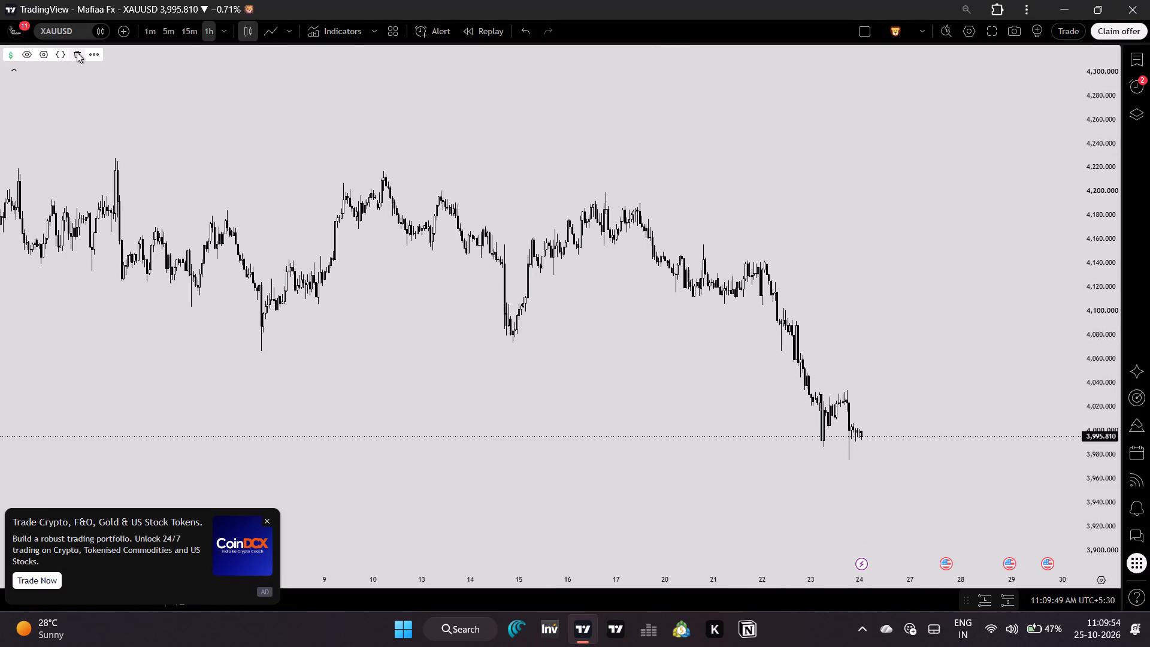
pyautogui.click(349, 35)
pyautogui.click(380, 255)
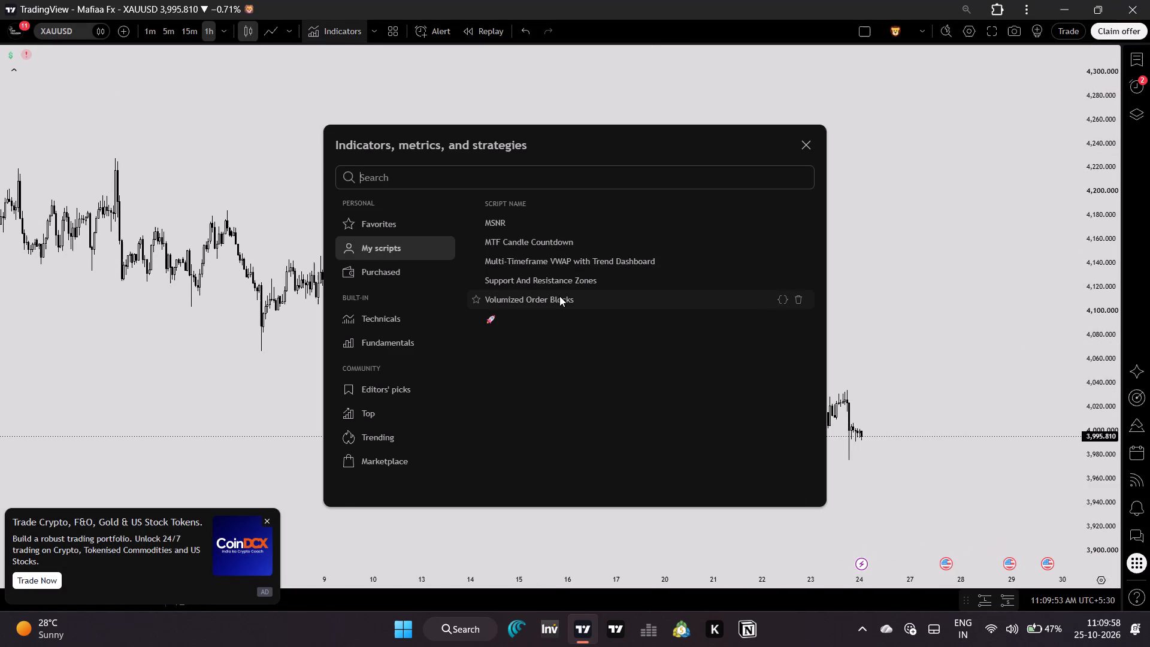
pyautogui.click(810, 144)
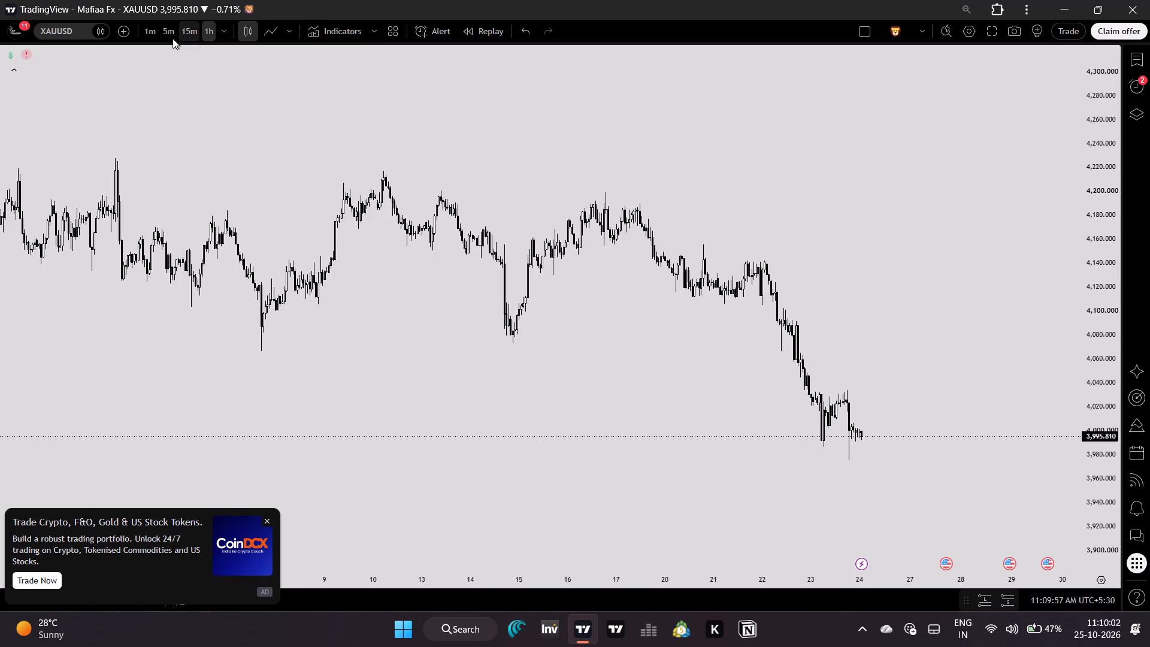
# Switch XAUUSD to the 15-minute timeframe and review the $ indicator's zones through to the latest candles.
pyautogui.click(189, 32)
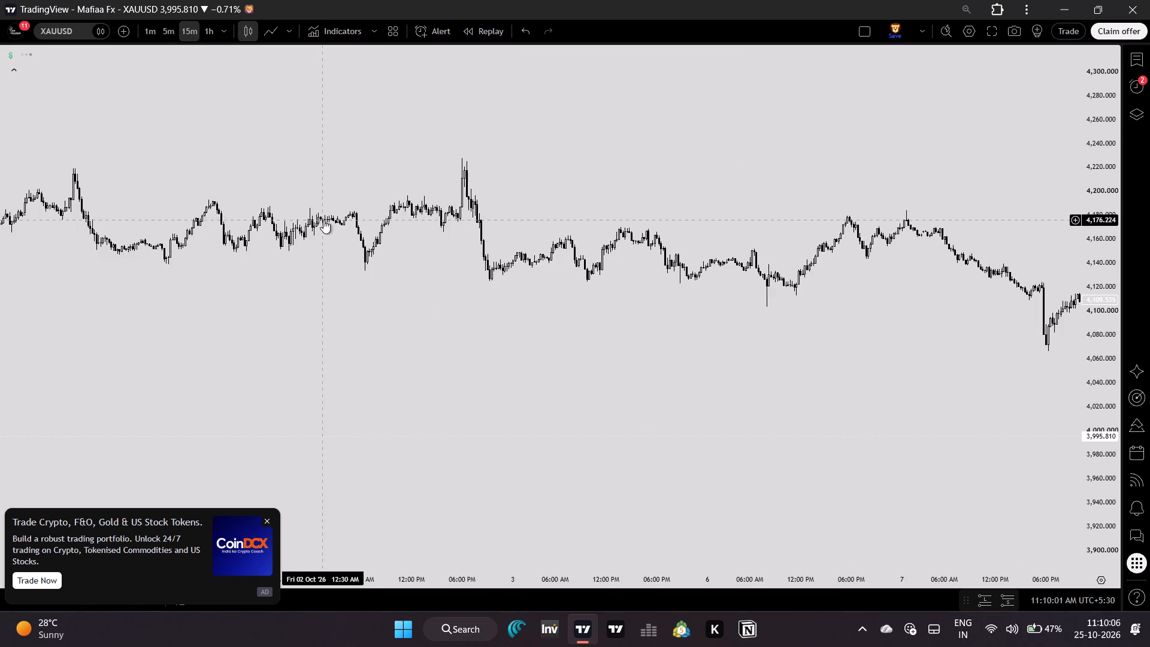
pyautogui.moveTo(880, 401); pyautogui.dragTo(355, 303)
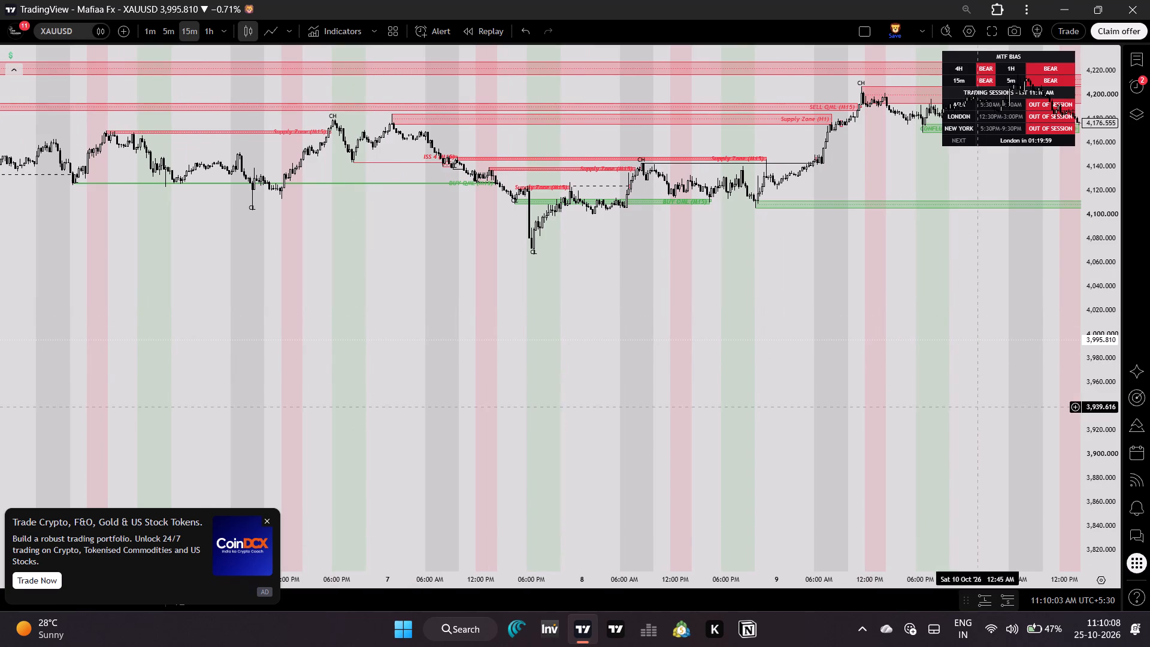
pyautogui.click(1065, 544)
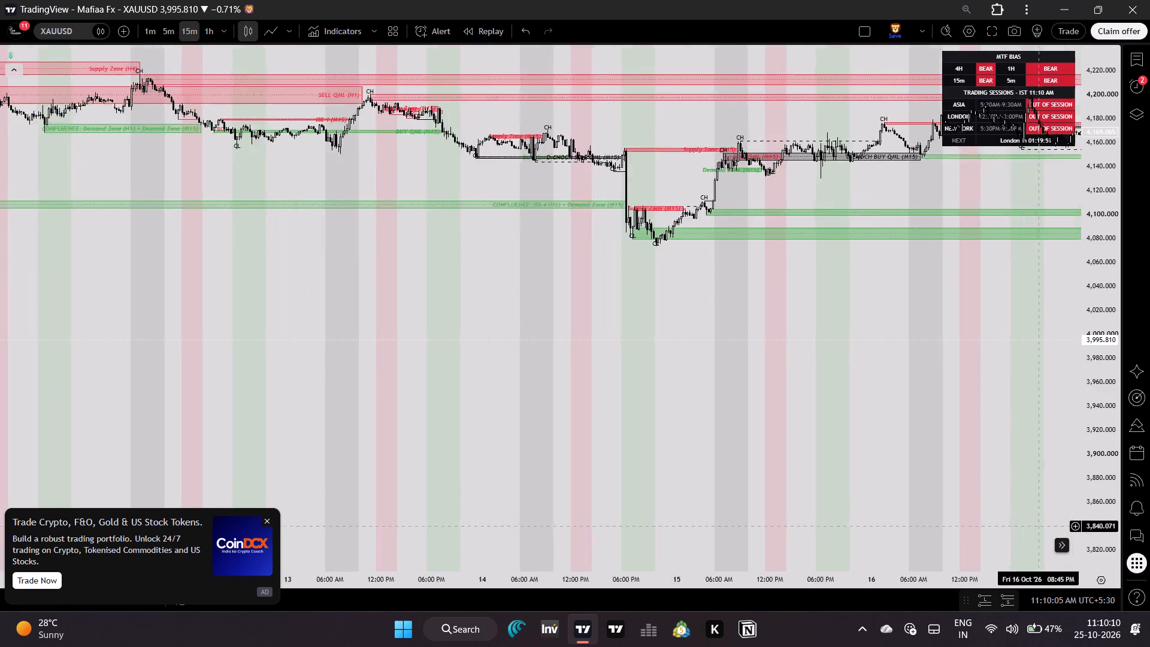
pyautogui.moveTo(846, 440); pyautogui.dragTo(537, 438)
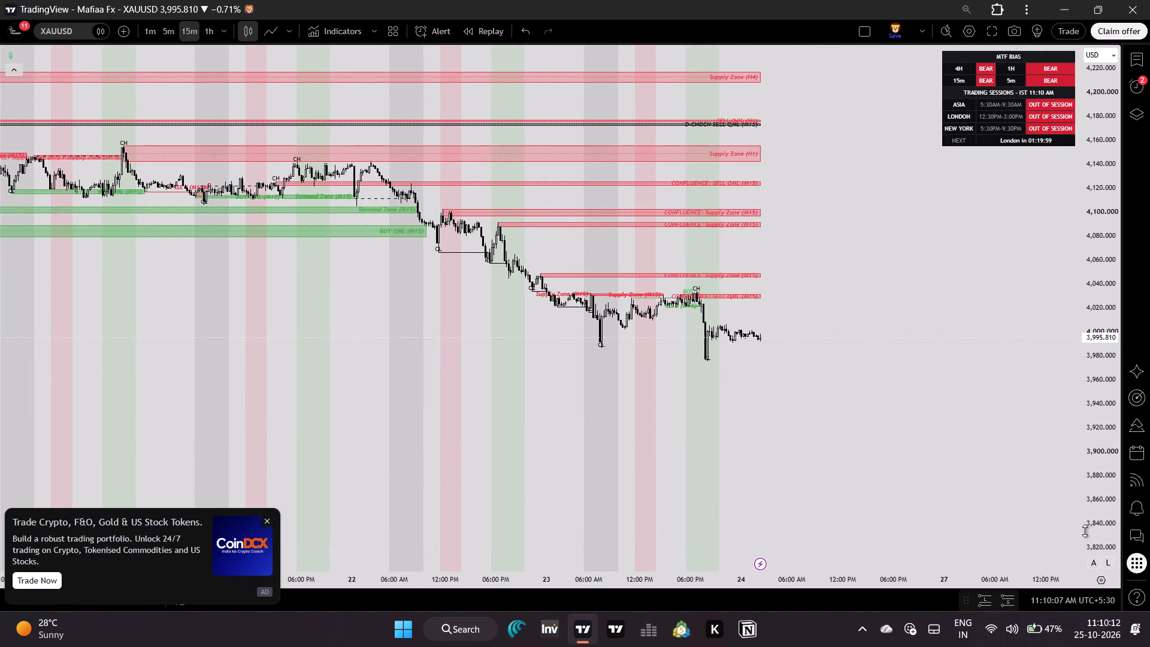
pyautogui.moveTo(1084, 531); pyautogui.dragTo(1000, 307)
pyautogui.moveTo(868, 374); pyautogui.dragTo(895, 467)
pyautogui.moveTo(791, 581); pyautogui.dragTo(609, 578)
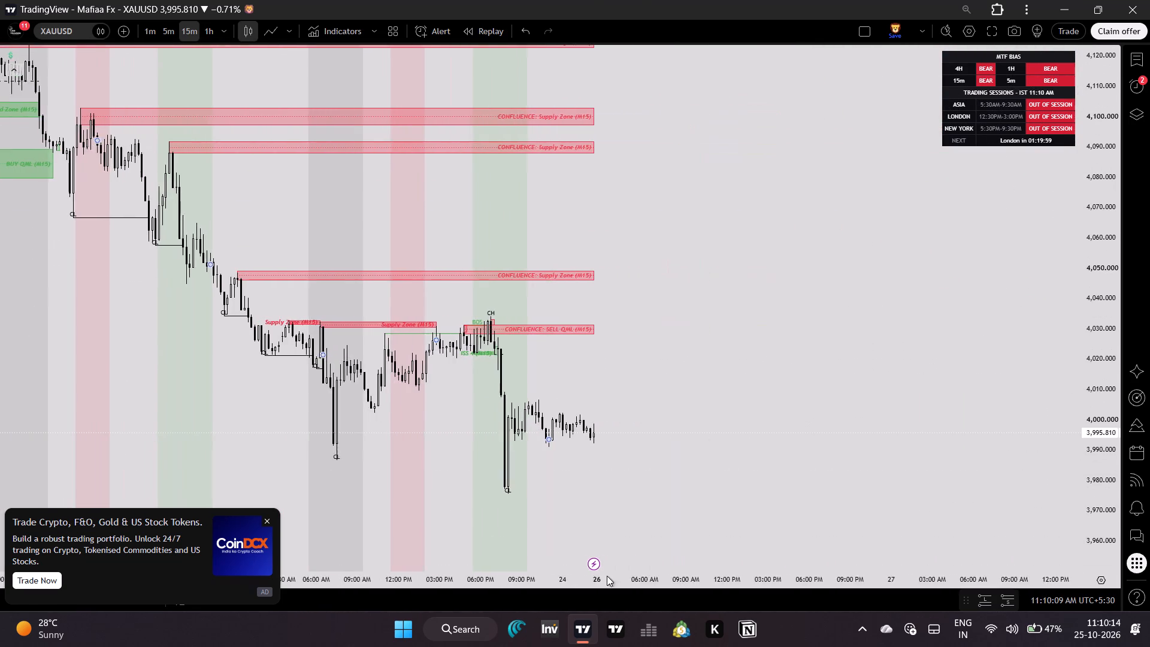
pyautogui.moveTo(647, 481); pyautogui.dragTo(870, 456)
pyautogui.moveTo(726, 581); pyautogui.dragTo(588, 591)
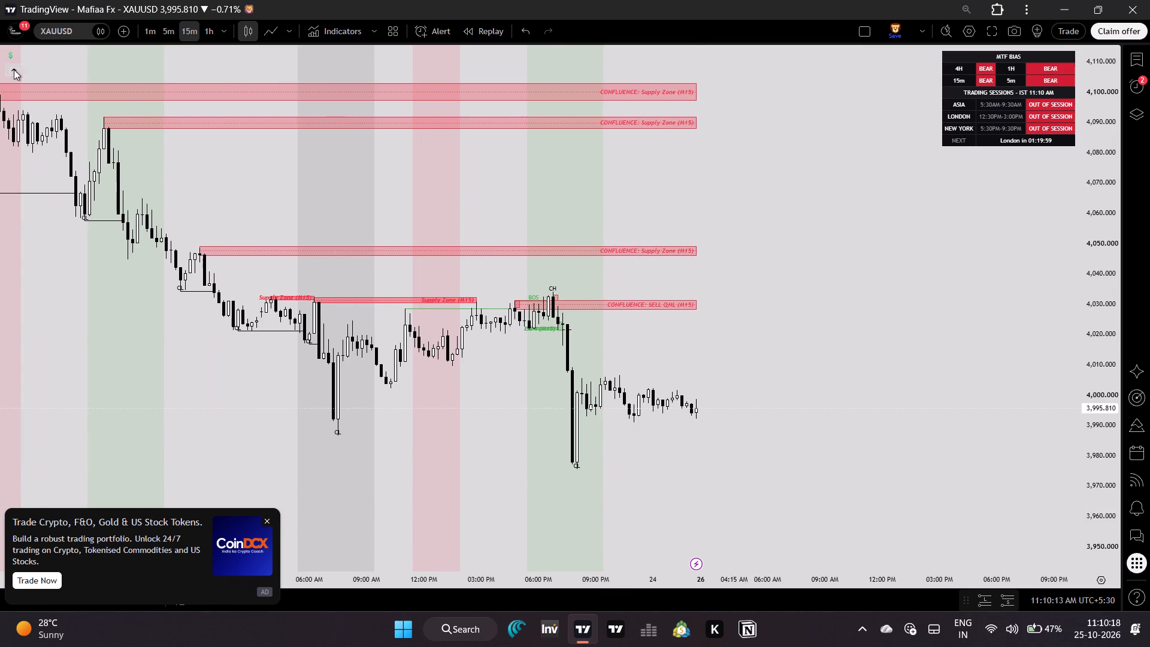
# Turn on ISS 2, DT, DB, RBS, SBR and Supply And Demand 1 in the $ indicator's individual level visibility inputs.
pyautogui.click(39, 54)
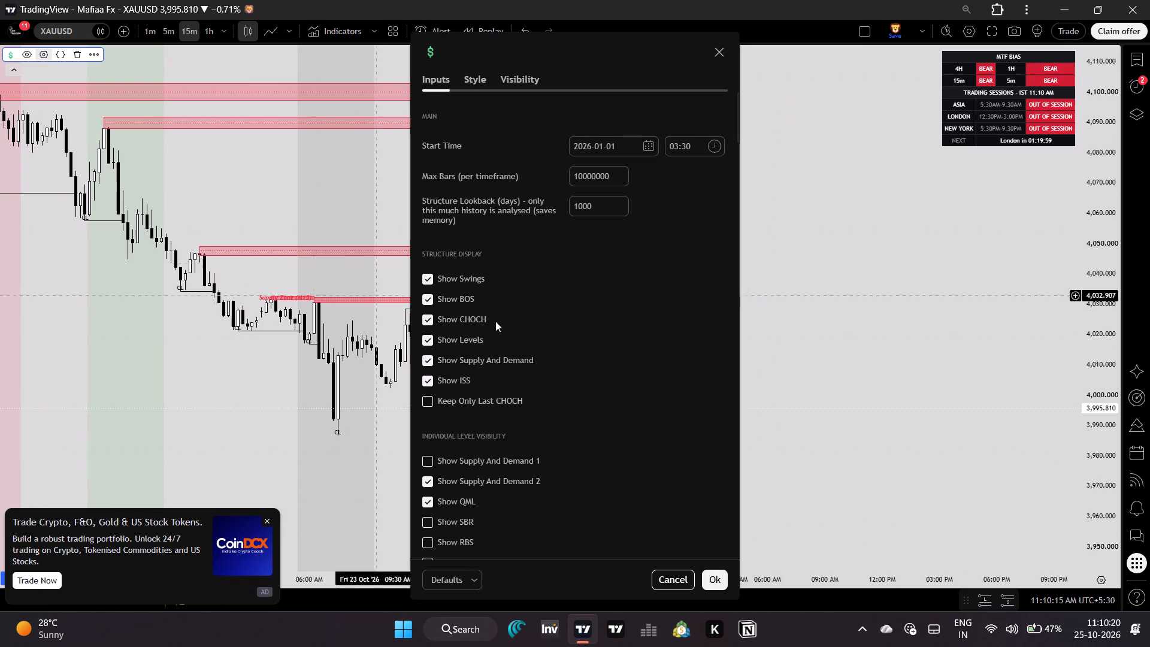
pyautogui.scroll(-2, 492, 351)
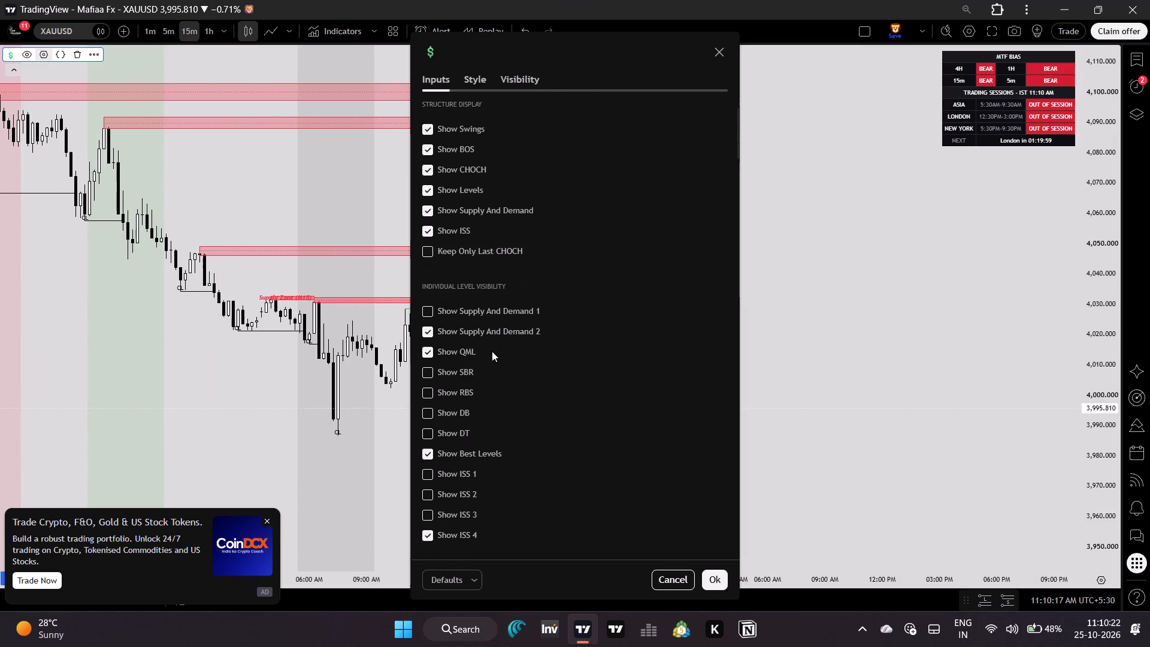
pyautogui.click(456, 492)
pyautogui.click(456, 428)
pyautogui.click(456, 412)
pyautogui.click(456, 395)
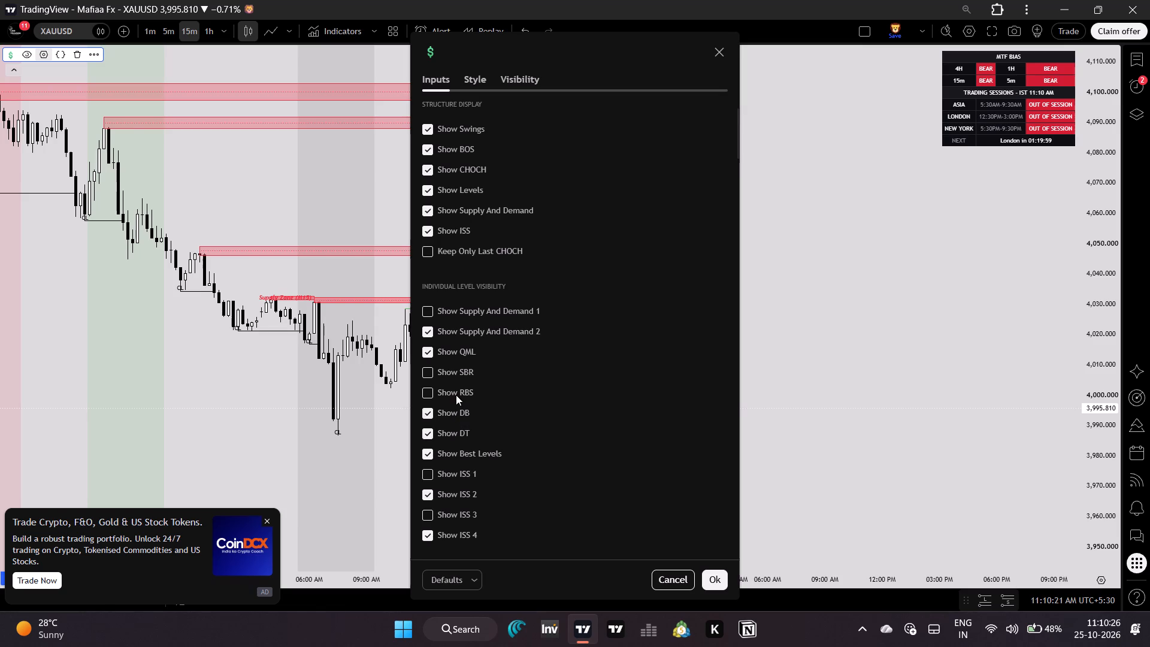
pyautogui.click(459, 370)
pyautogui.click(475, 310)
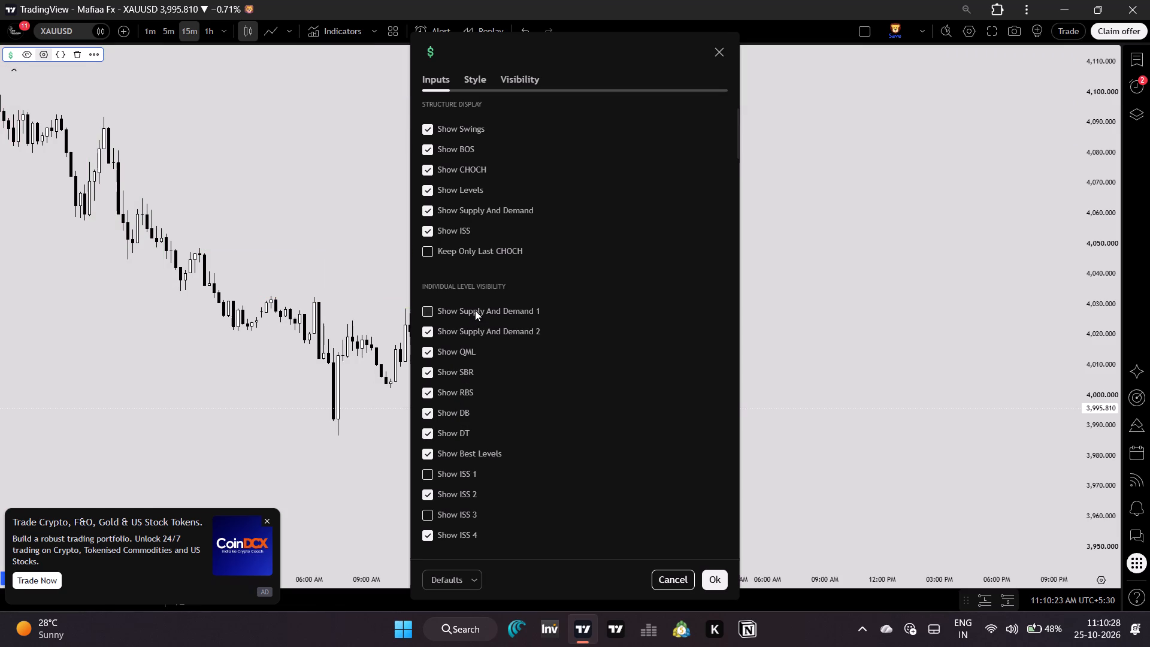
# Turn off Show Selected Timeframe Levels (Master Switch) in the $ indicator's inputs and apply the settings.
pyautogui.scroll(-5, 475, 334)
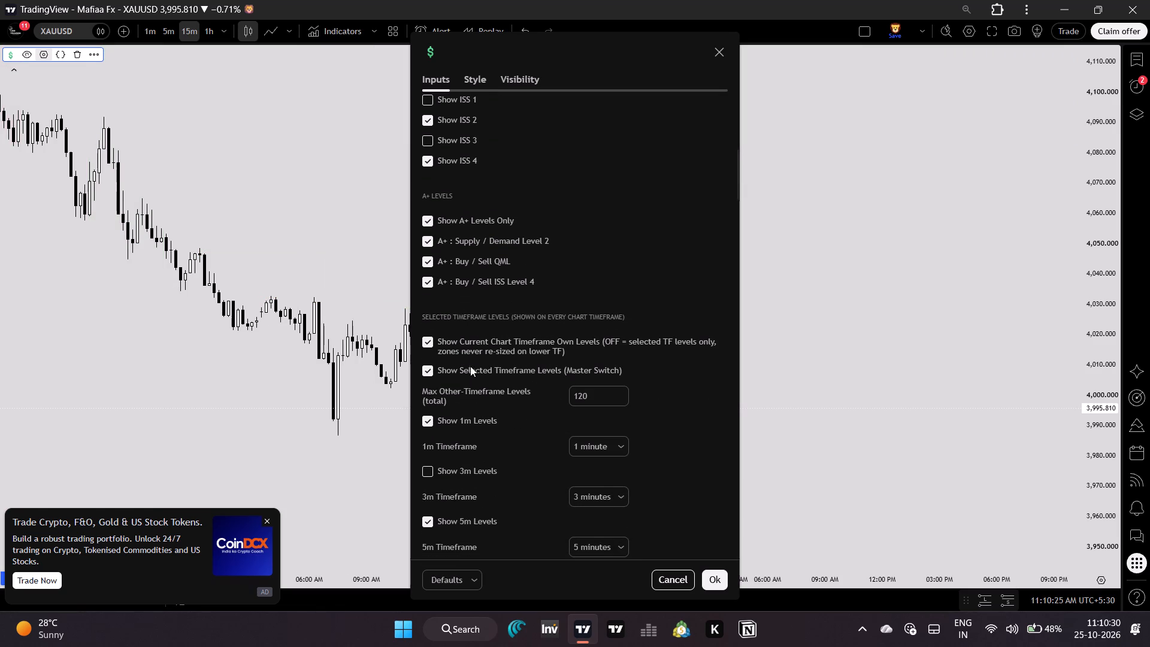
pyautogui.click(470, 373)
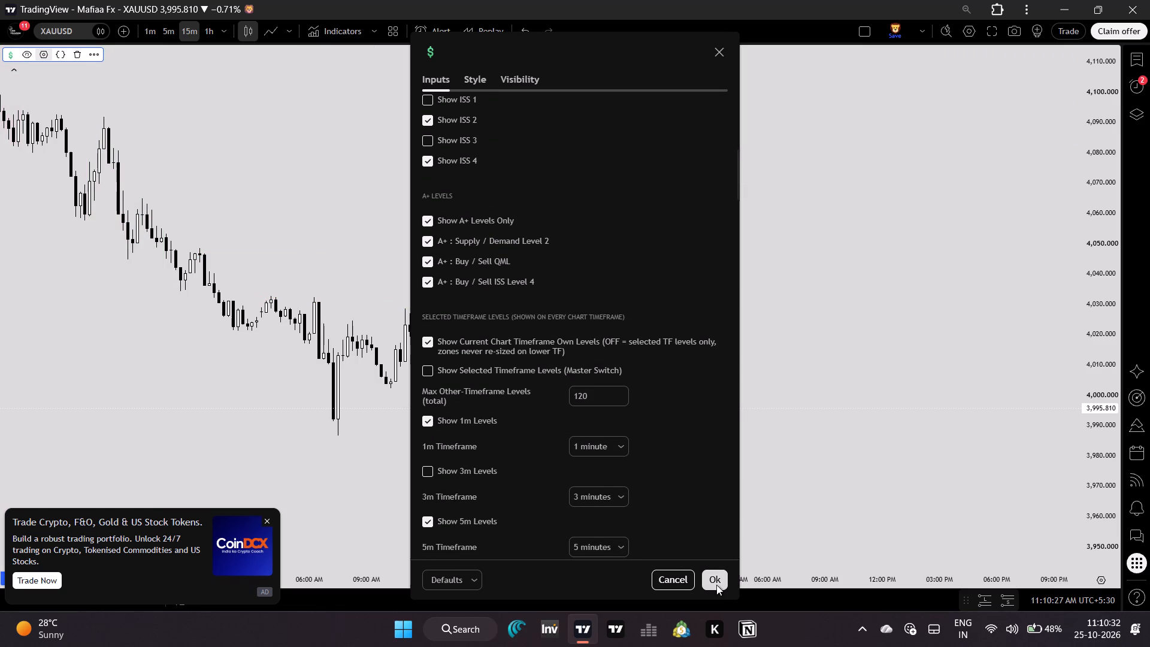
pyautogui.click(716, 585)
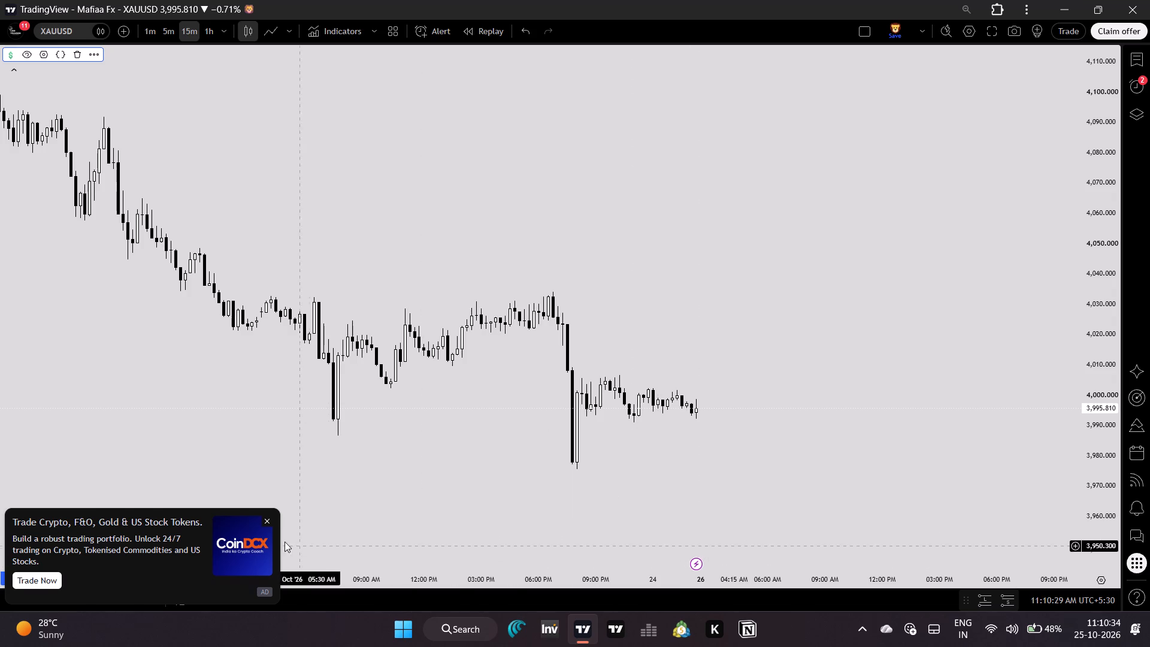
# Dismiss the CoinDCX advertisement covering the chart.
pyautogui.click(267, 518)
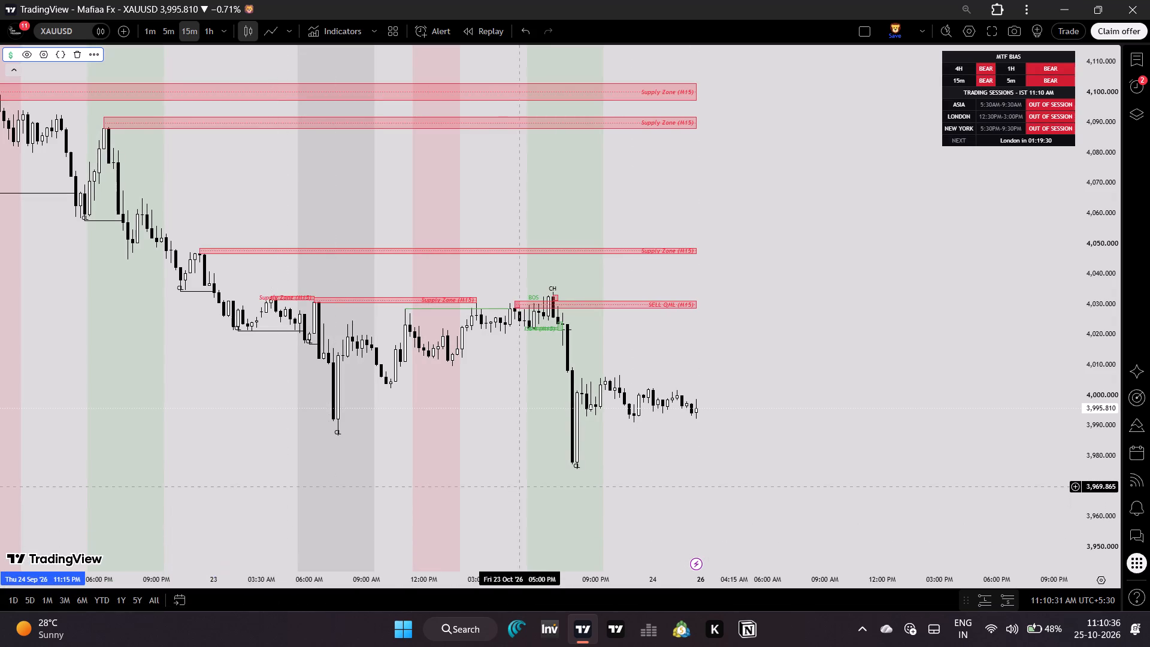
# Examine the $ indicator's 15-minute zones above price and around the latest candles, undoing any accidental move to a separate pane.
pyautogui.moveTo(461, 468); pyautogui.dragTo(539, 585)
pyautogui.moveTo(623, 386); pyautogui.dragTo(631, 561)
pyautogui.moveTo(652, 395); pyautogui.dragTo(647, 581)
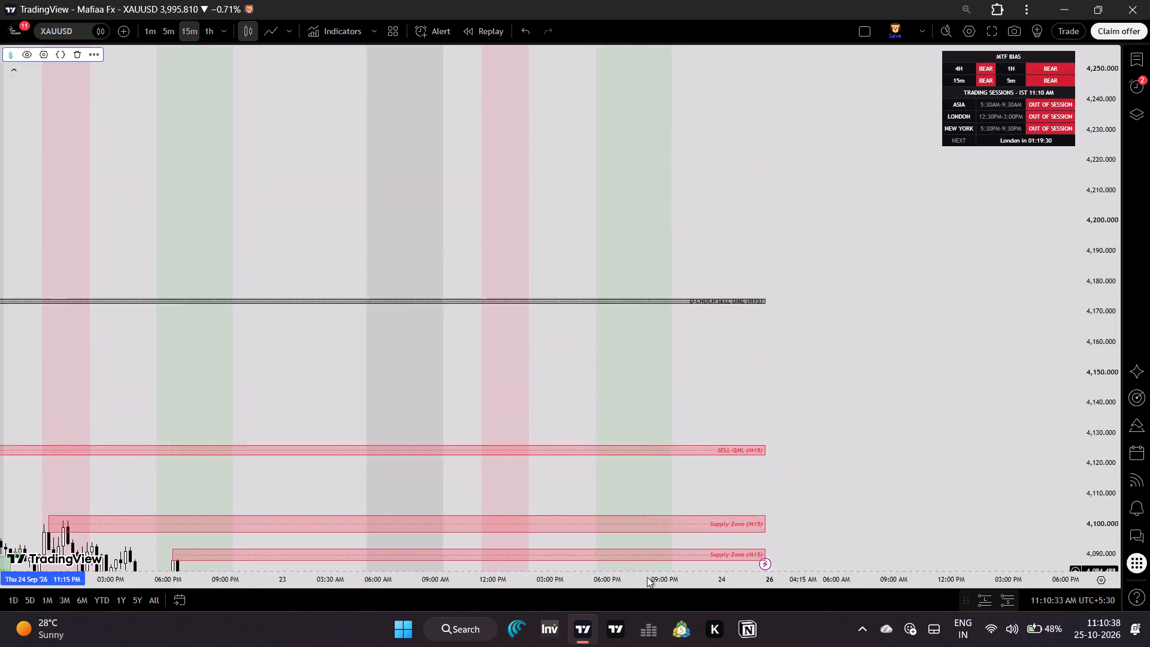
pyautogui.moveTo(720, 376); pyautogui.dragTo(723, 413)
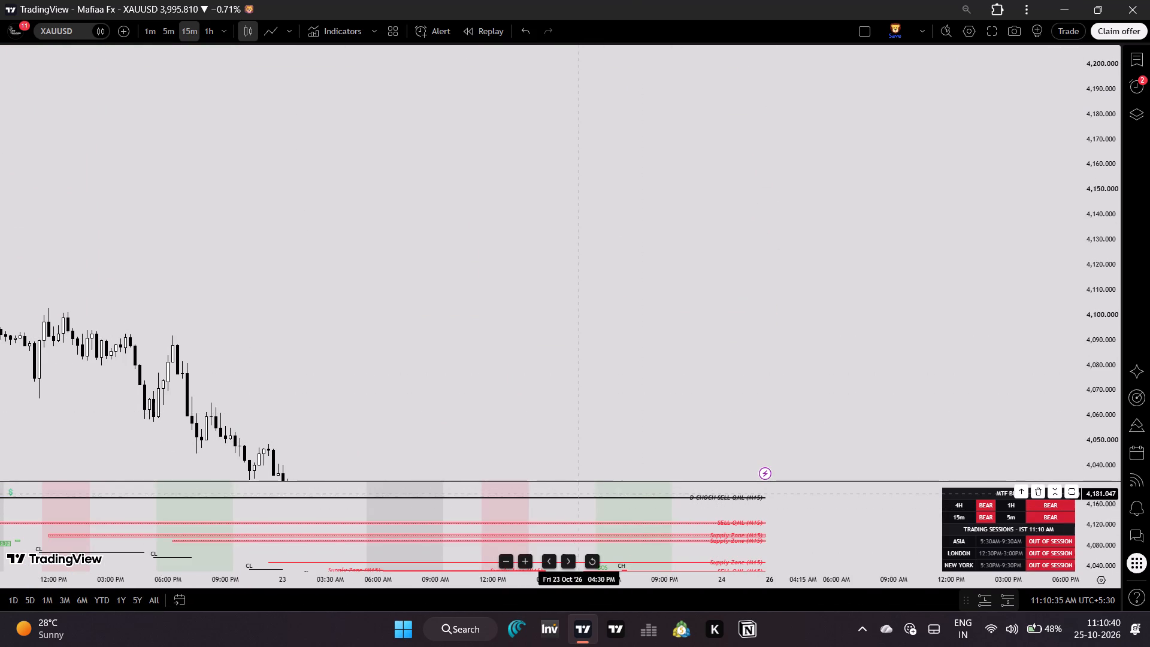
pyautogui.hotkey('ctrl', 'z')
pyautogui.moveTo(597, 453); pyautogui.dragTo(740, 561)
pyautogui.moveTo(738, 312); pyautogui.dragTo(803, 478)
pyautogui.moveTo(833, 249); pyautogui.dragTo(782, 491)
pyautogui.moveTo(740, 323); pyautogui.dragTo(747, 510)
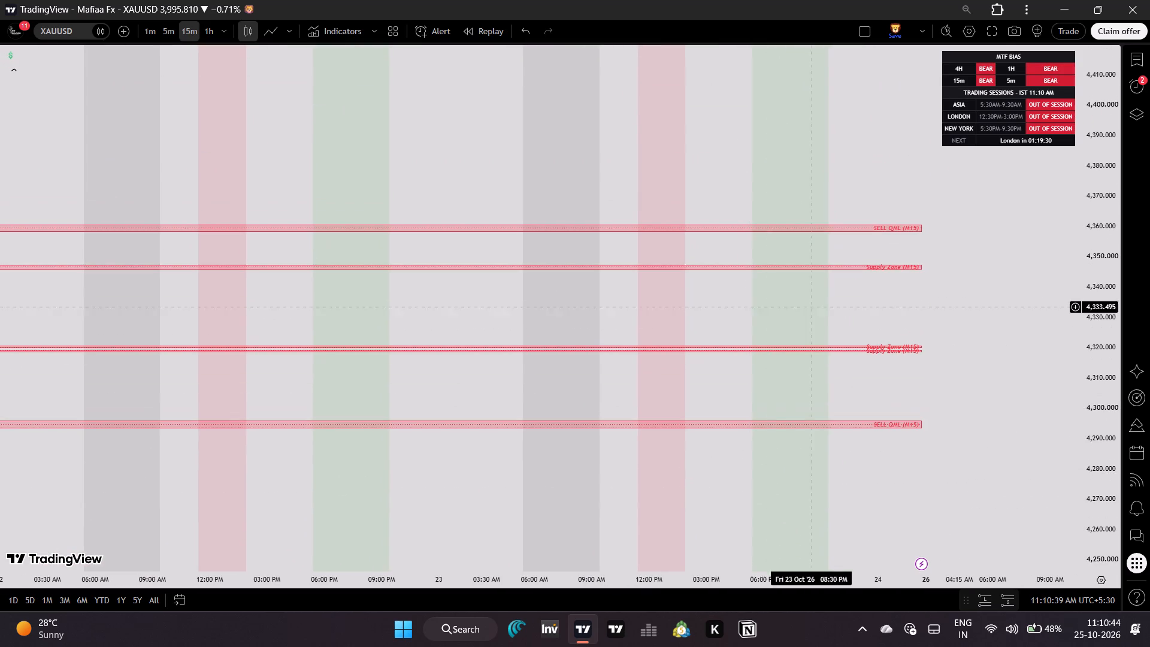
pyautogui.moveTo(738, 465); pyautogui.dragTo(896, 0)
pyautogui.moveTo(643, 383); pyautogui.dragTo(776, 62)
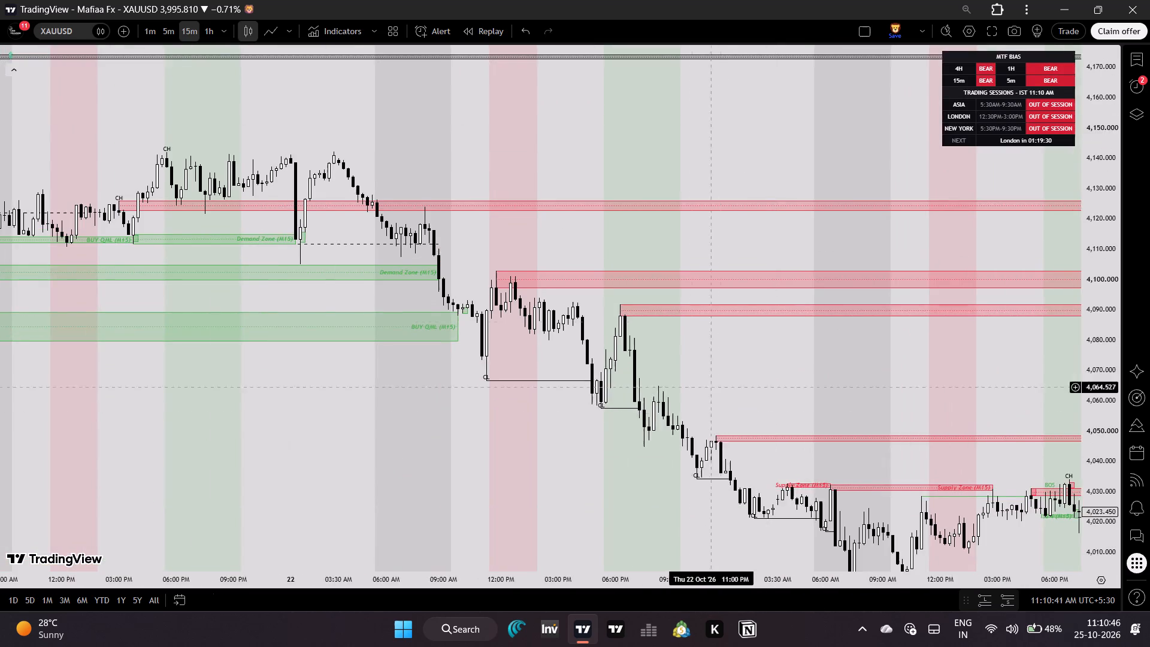
pyautogui.moveTo(685, 415); pyautogui.dragTo(525, 288)
pyautogui.moveTo(560, 455); pyautogui.dragTo(210, 318)
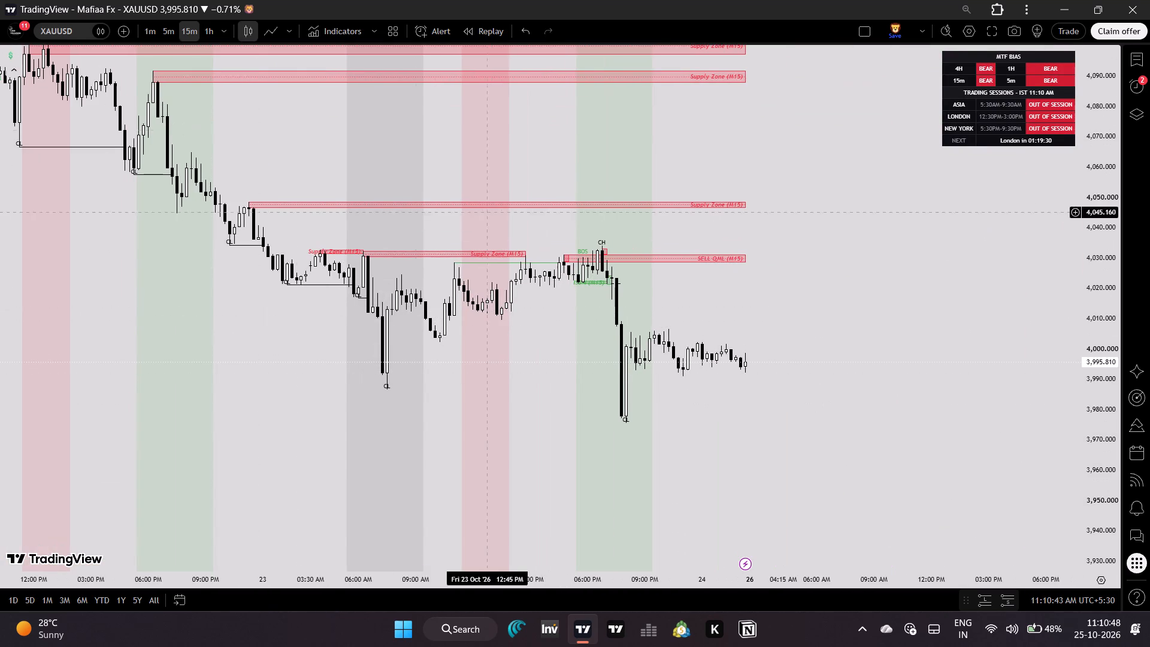
# View the latest XAUUSD candles on the 1-hour timeframe.
pyautogui.click(208, 31)
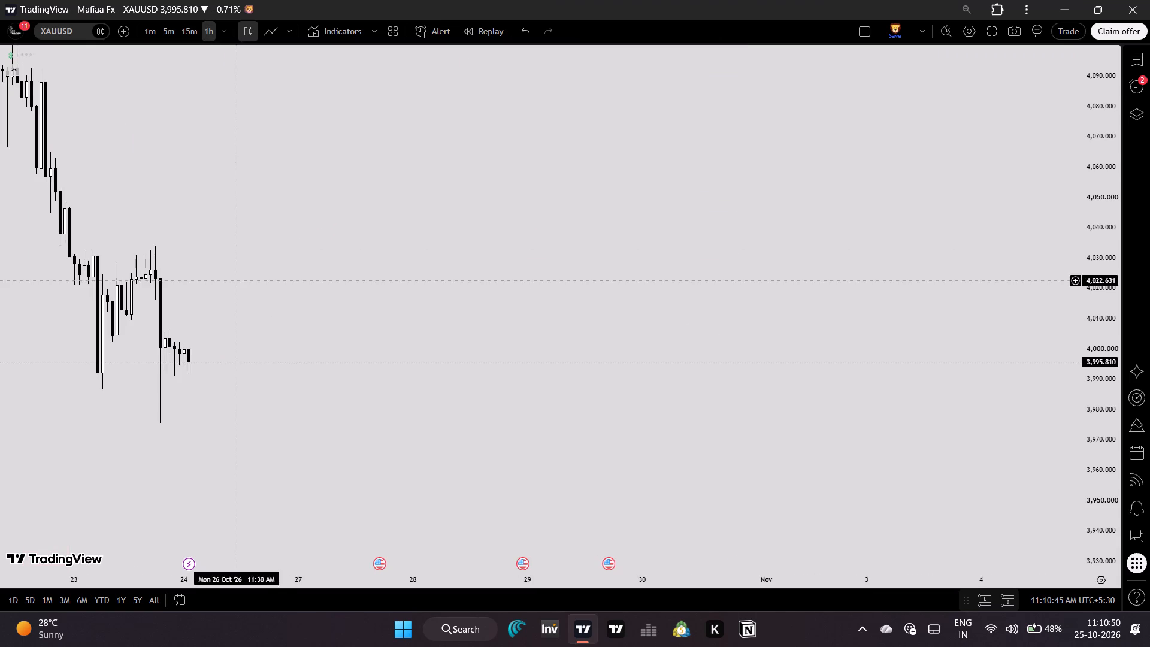
pyautogui.moveTo(236, 280); pyautogui.dragTo(517, 317)
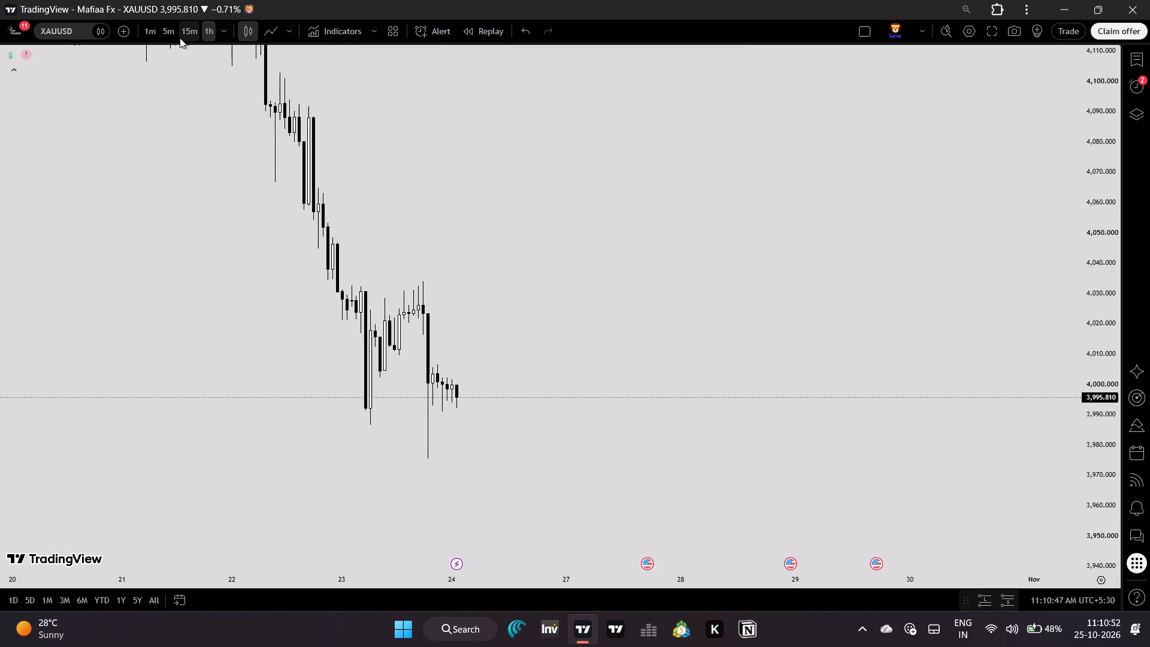
# Return to the 15-minute timeframe and examine the $ indicator's structure and zones on the 23 October candles.
pyautogui.click(186, 34)
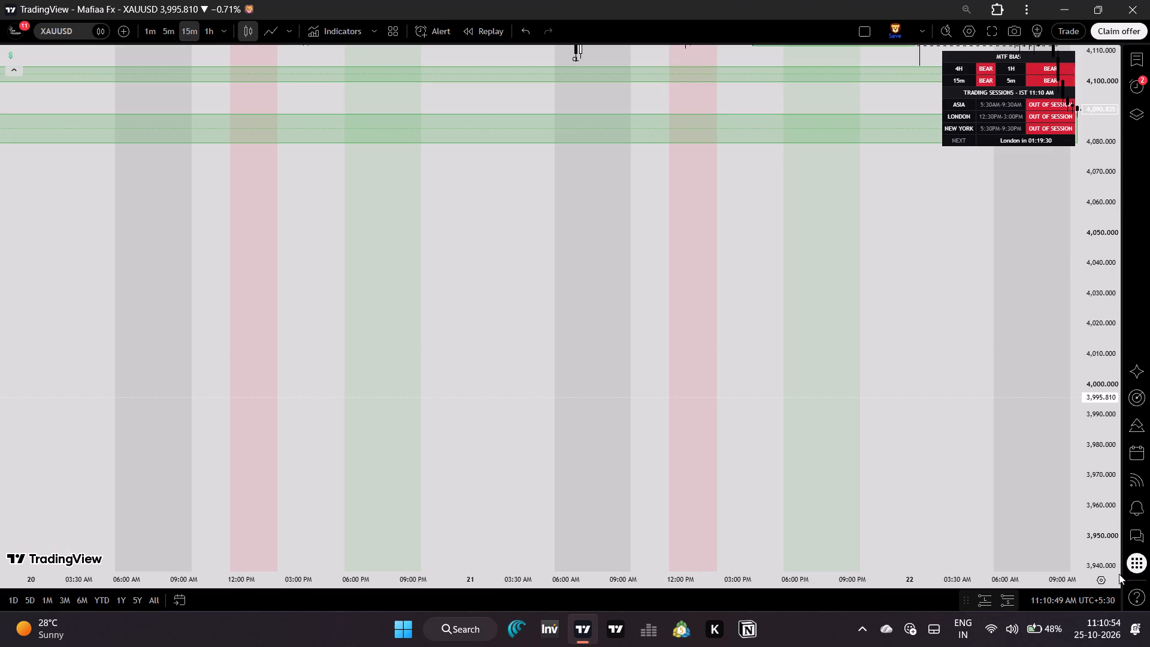
pyautogui.click(1056, 547)
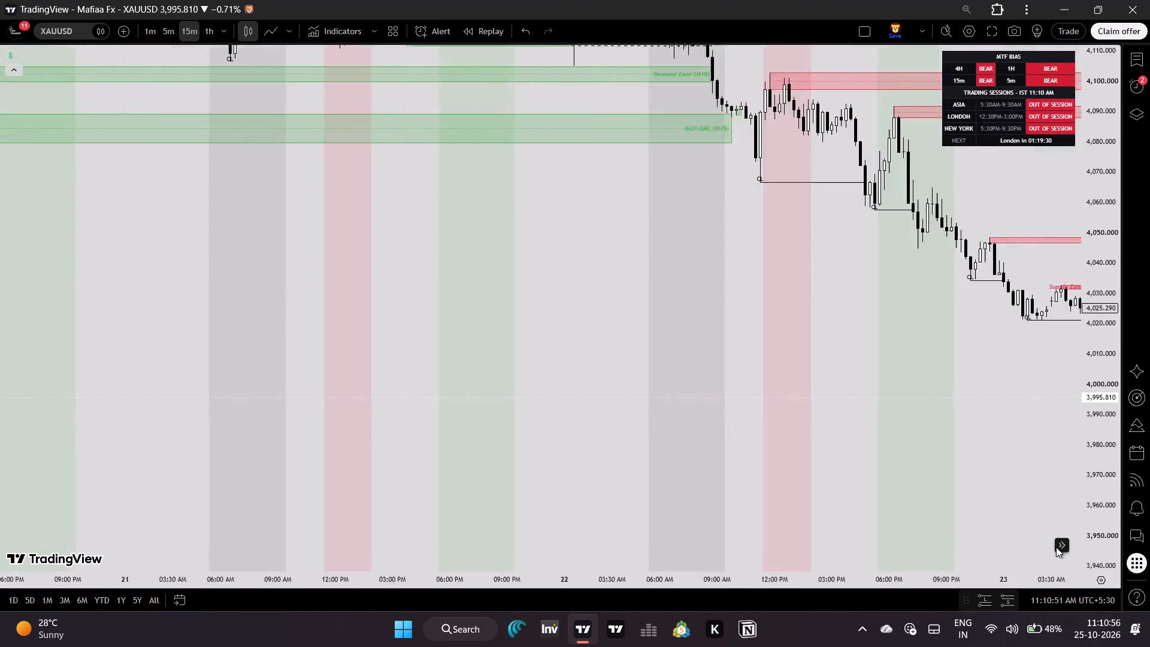
pyautogui.moveTo(965, 490); pyautogui.dragTo(698, 466)
pyautogui.moveTo(1113, 510); pyautogui.dragTo(1078, 370)
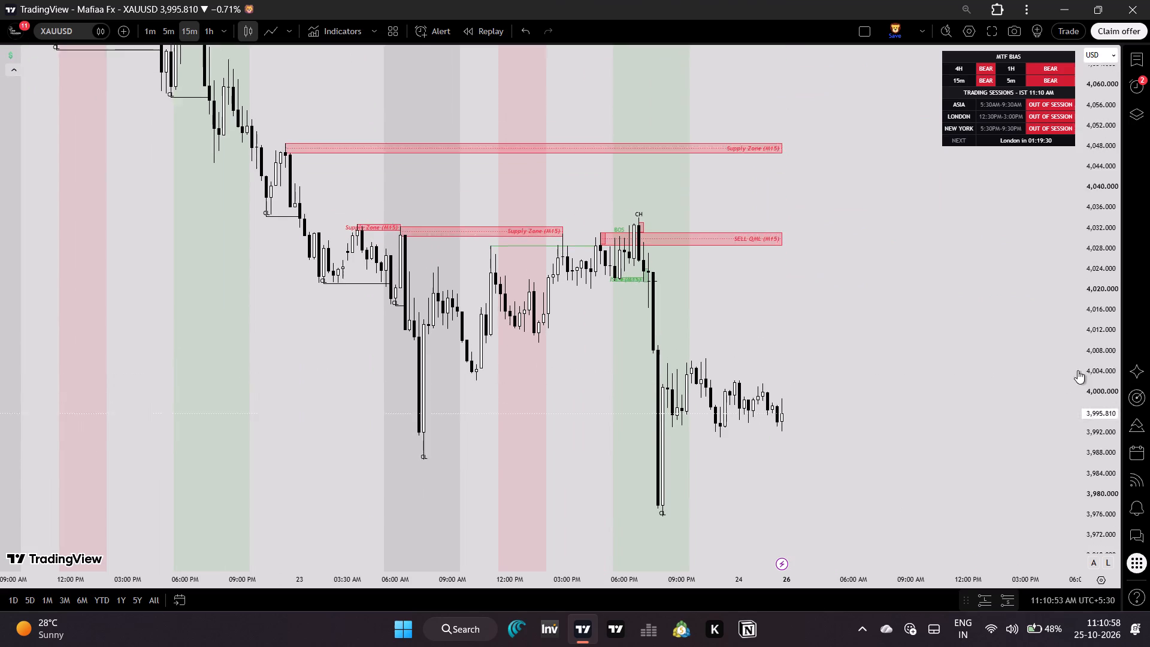
pyautogui.moveTo(1078, 370); pyautogui.dragTo(1078, 370)
pyautogui.moveTo(717, 442); pyautogui.dragTo(901, 445)
pyautogui.moveTo(741, 582); pyautogui.dragTo(698, 580)
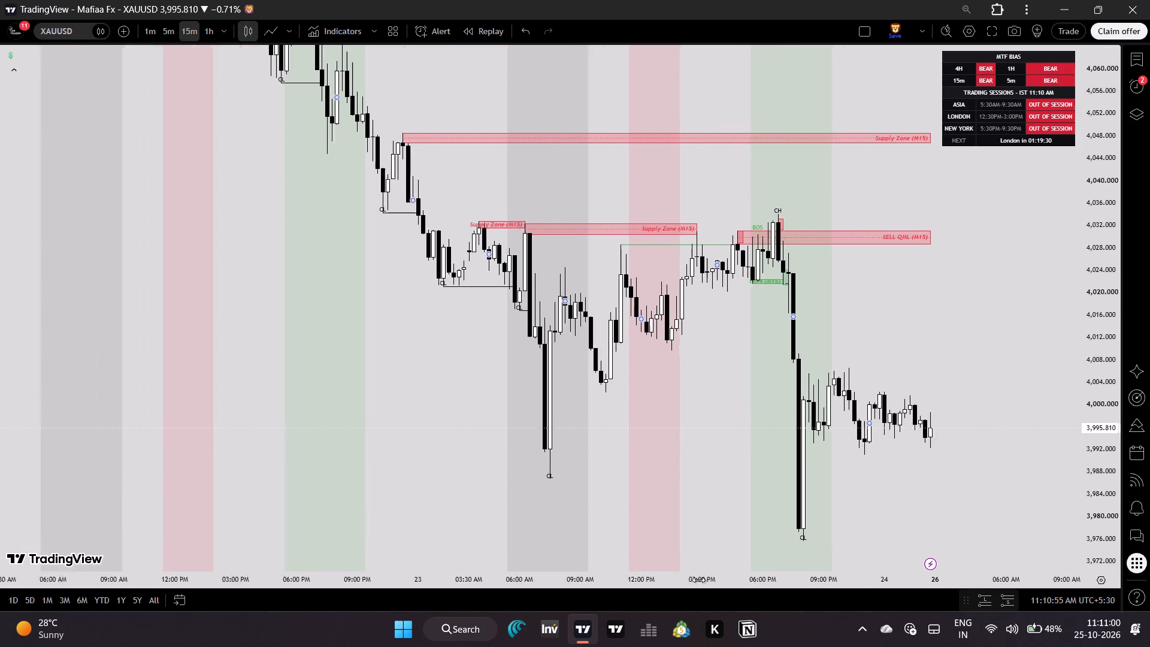
pyautogui.moveTo(698, 580); pyautogui.dragTo(575, 566)
pyautogui.doubleClick(337, 477)
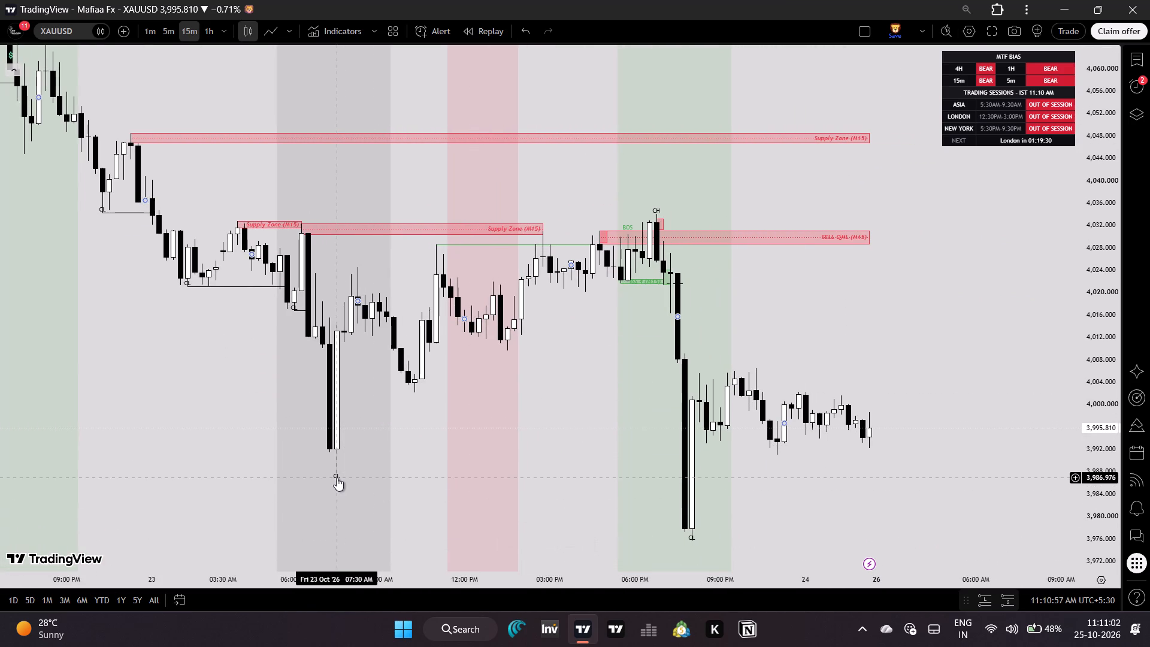
# Hide swings in the $ indicator's structure display and compare the chart with Show A+ Levels Only off and back on.
pyautogui.click(782, 170)
pyautogui.doubleClick(964, 124)
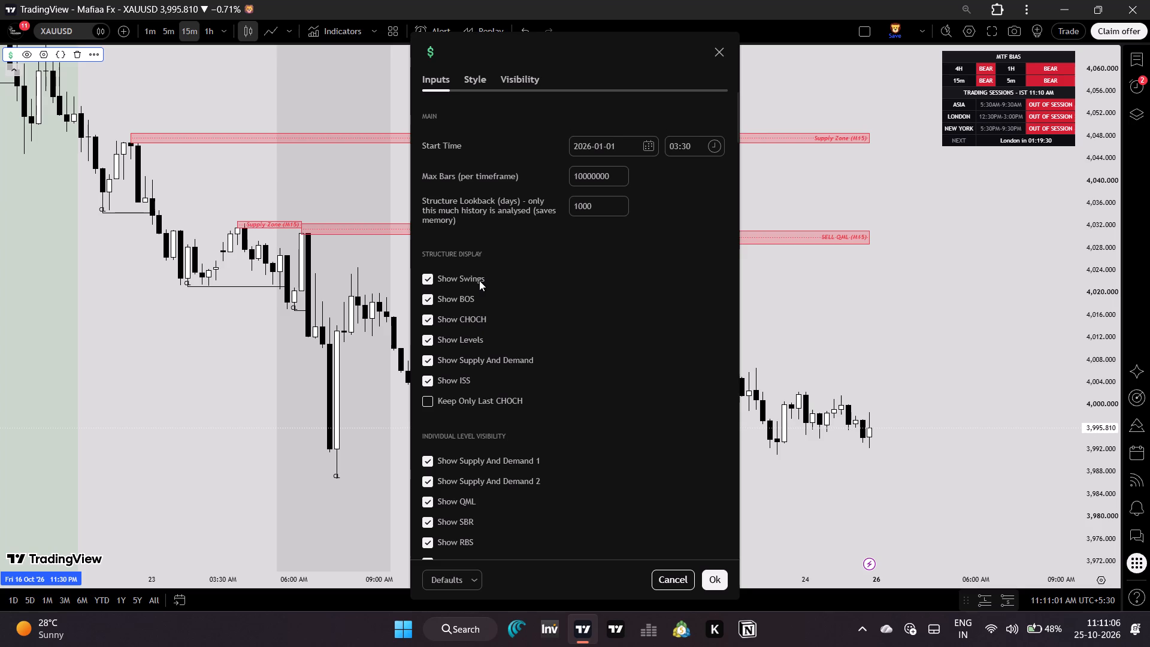
pyautogui.click(479, 280)
pyautogui.scroll(-3, 474, 306)
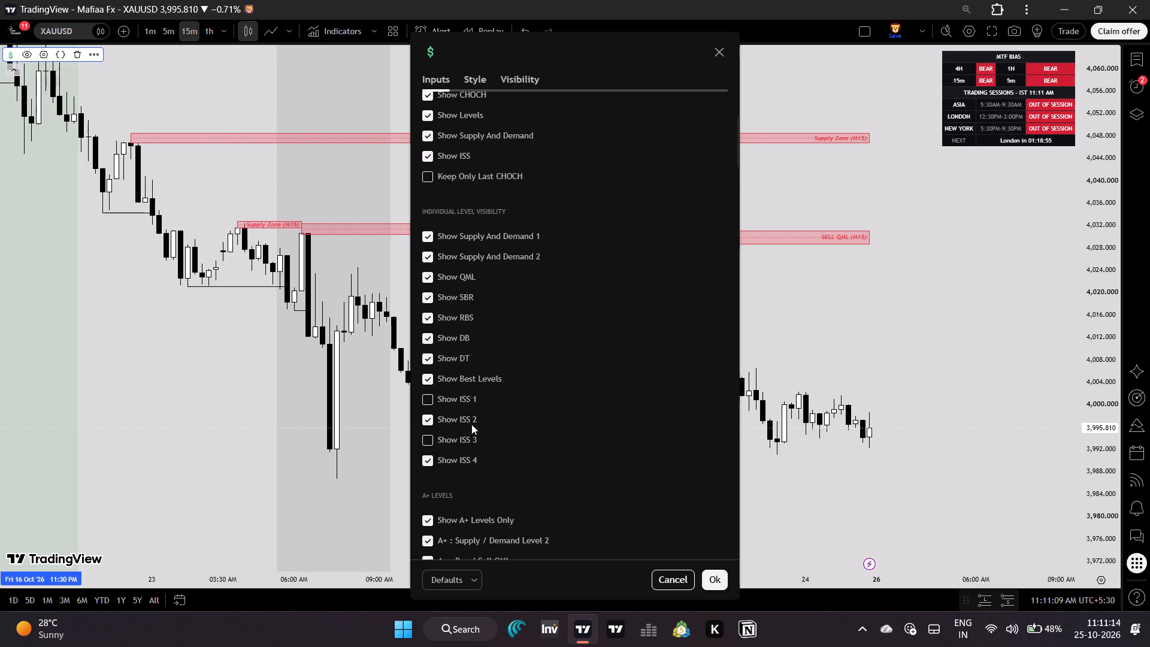
pyautogui.scroll(-2, 483, 419)
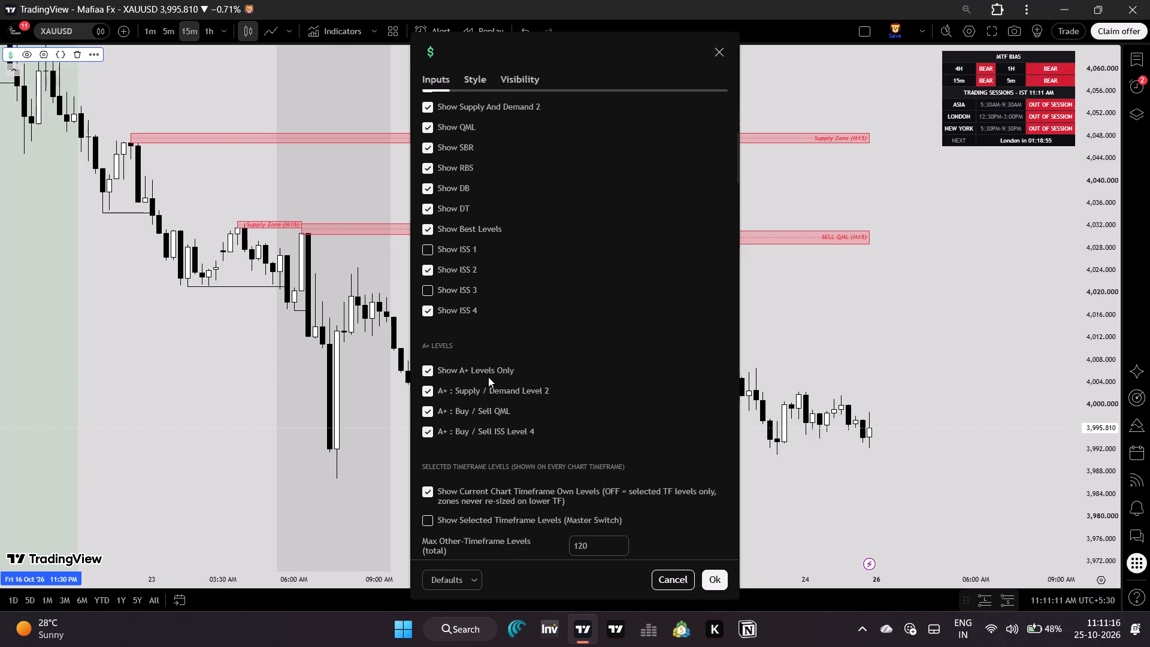
pyautogui.click(491, 371)
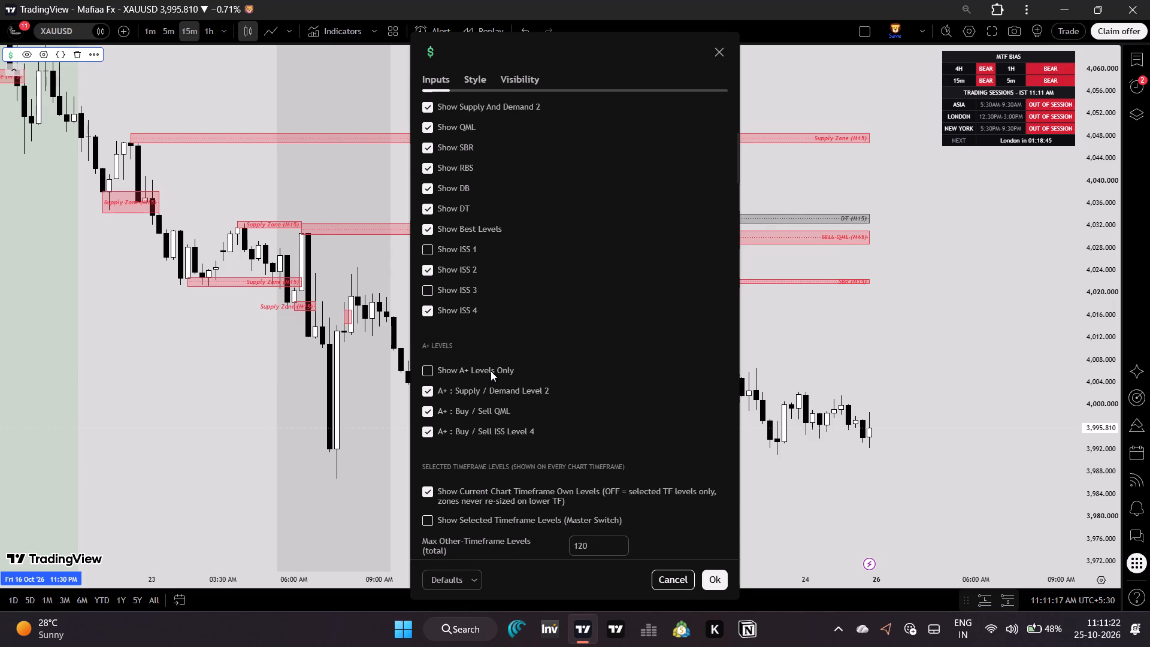
pyautogui.click(491, 371)
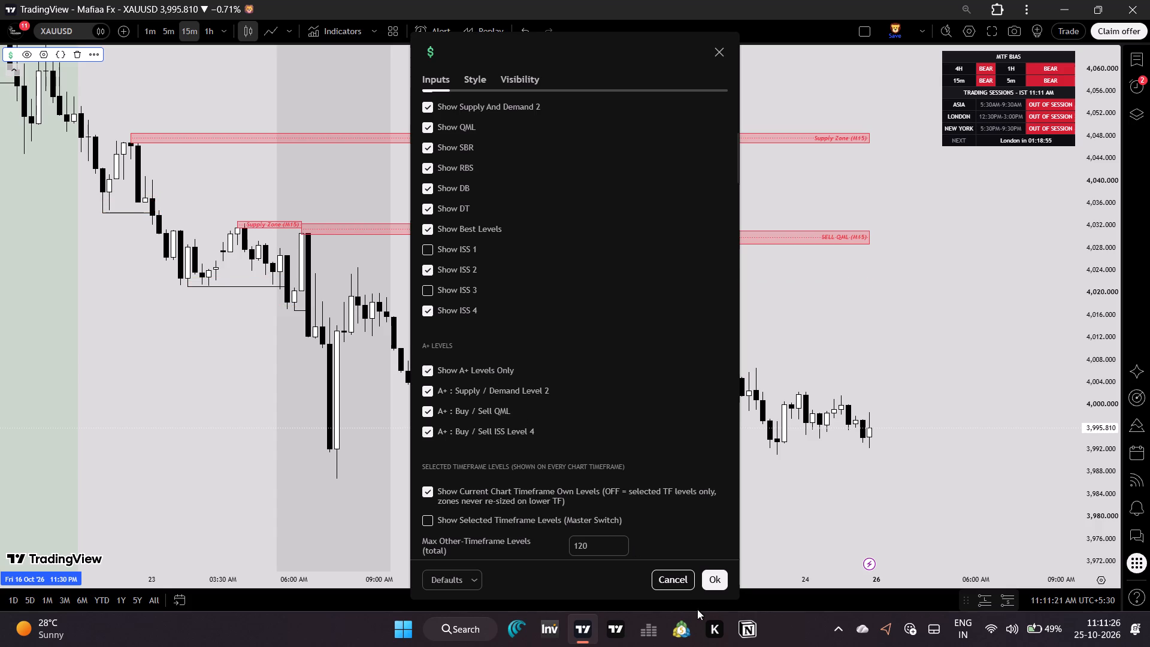
pyautogui.click(710, 572)
# Examine the $ indicator's A+ zones around the 21–23 October candles and above price on the 15-minute chart.
pyautogui.moveTo(810, 530); pyautogui.dragTo(697, 519)
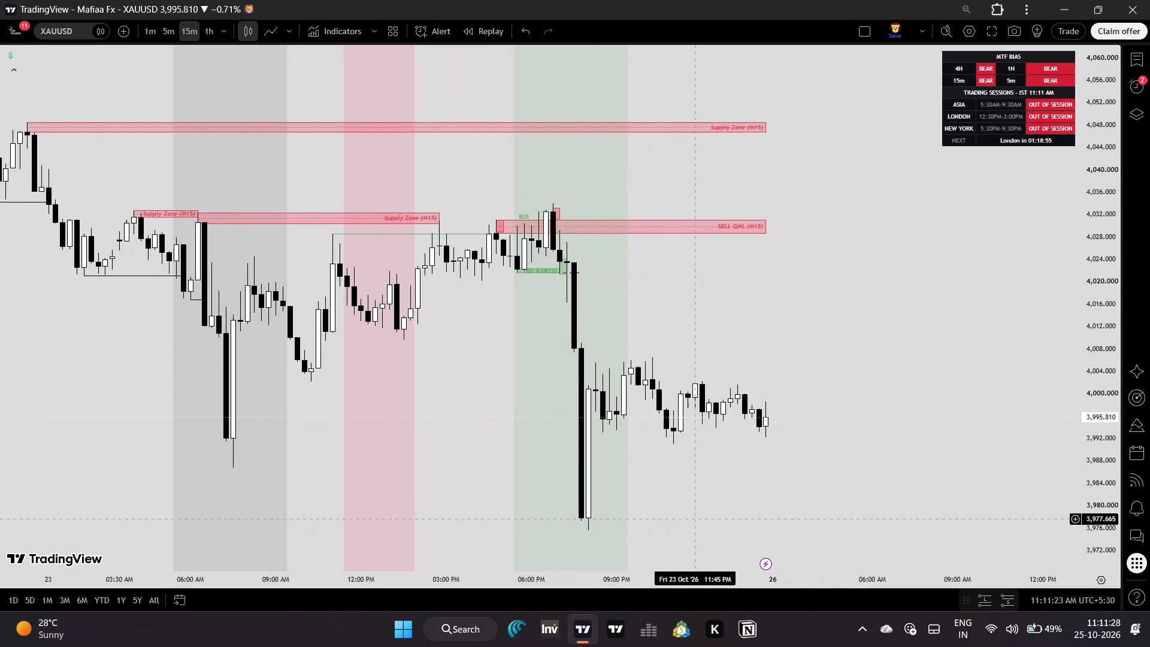
pyautogui.doubleClick(563, 262)
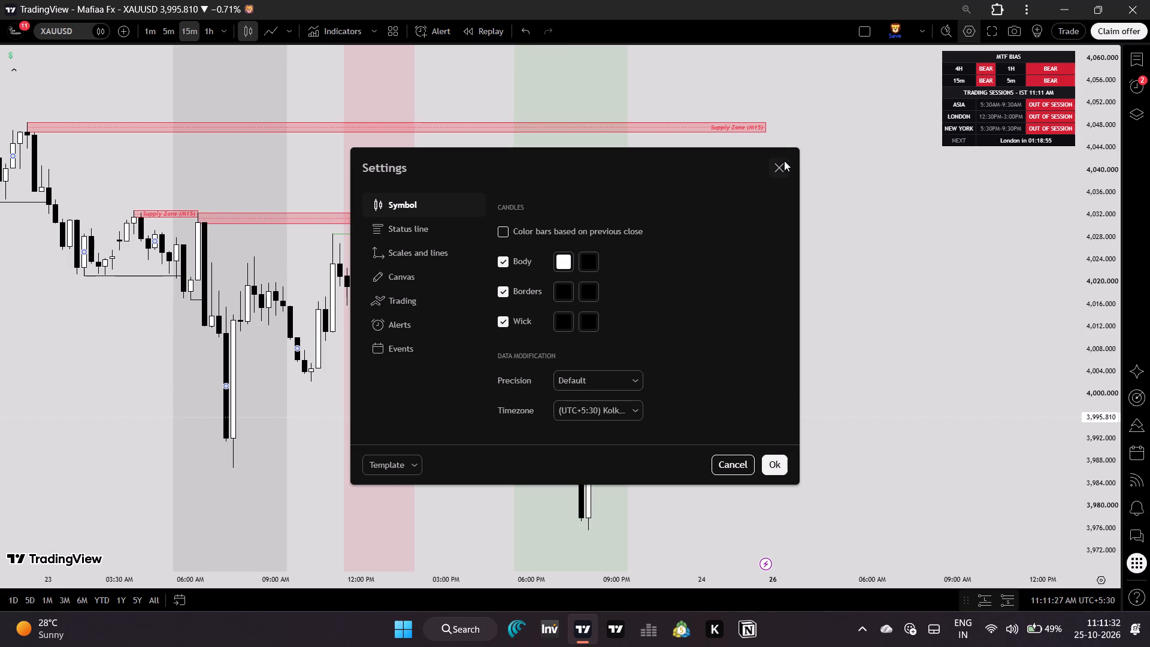
pyautogui.click(770, 168)
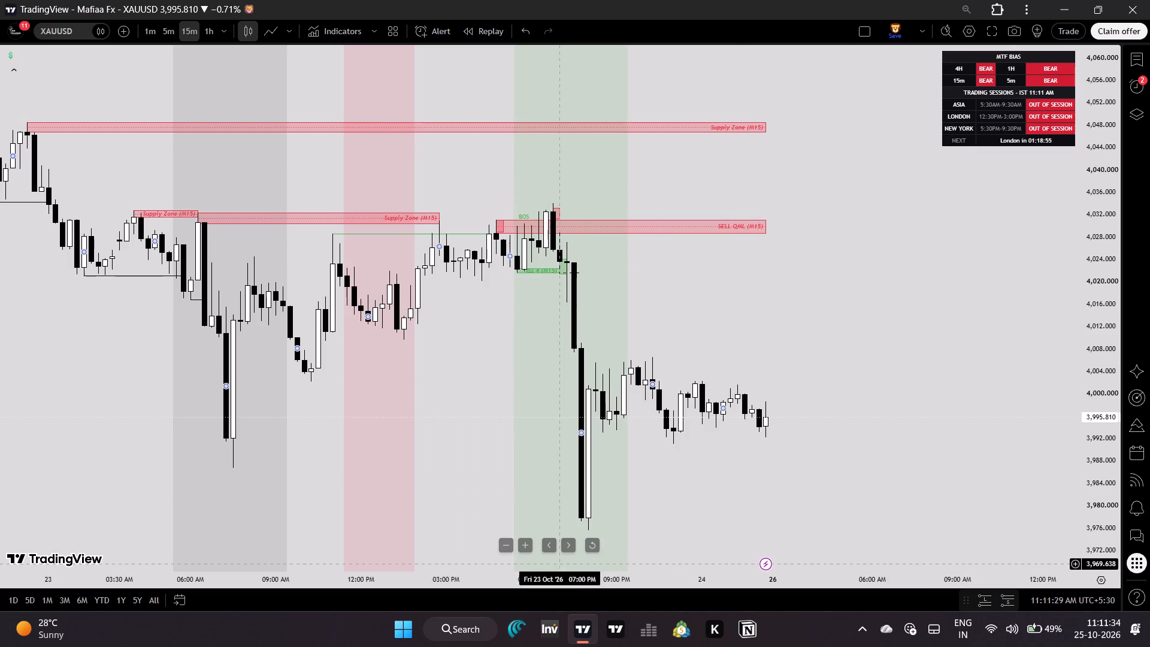
pyautogui.moveTo(555, 578); pyautogui.dragTo(788, 586)
pyautogui.moveTo(754, 470); pyautogui.dragTo(564, 492)
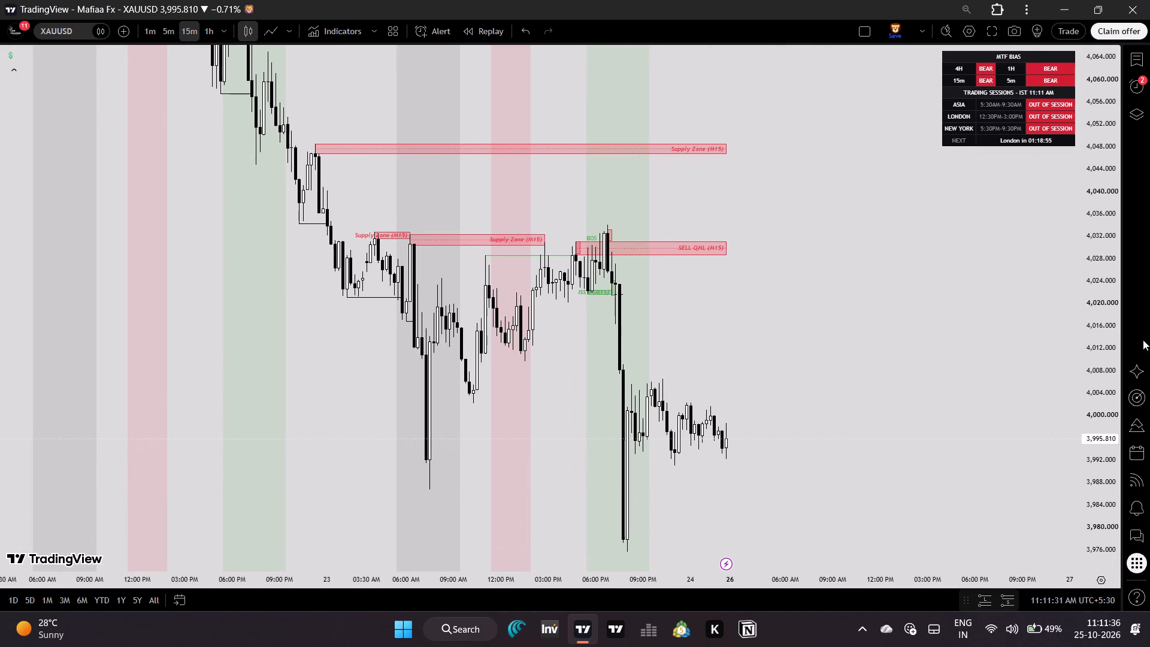
pyautogui.moveTo(1110, 317); pyautogui.dragTo(1058, 446)
pyautogui.moveTo(833, 391); pyautogui.dragTo(874, 455)
pyautogui.moveTo(804, 354); pyautogui.dragTo(859, 468)
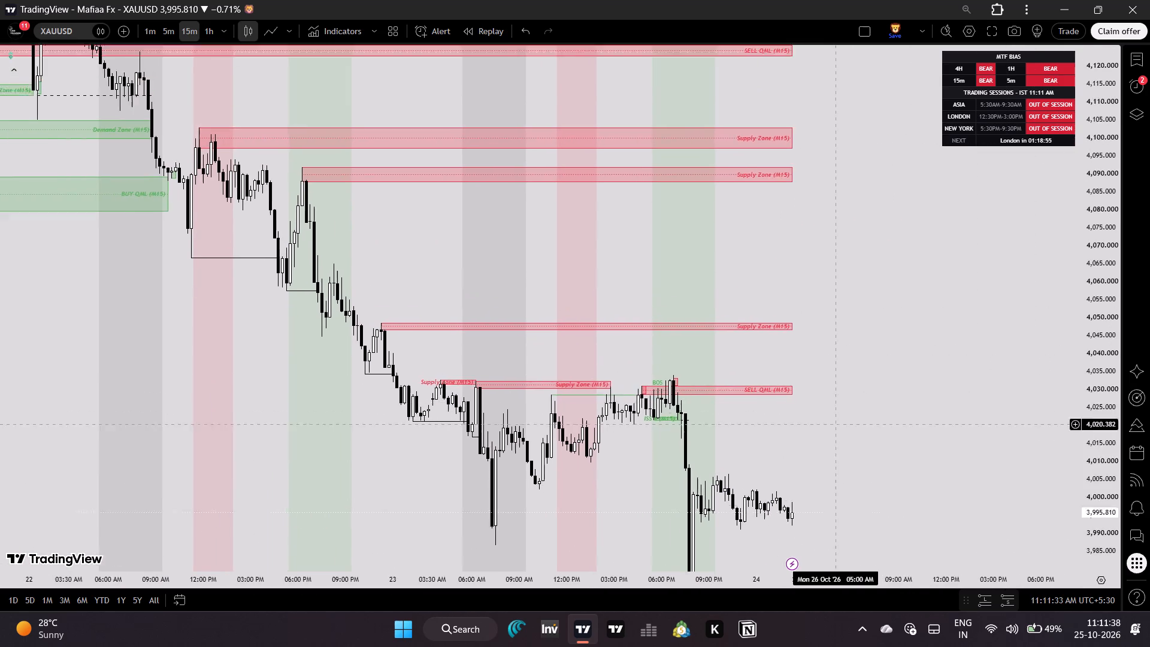
pyautogui.moveTo(859, 468); pyautogui.dragTo(872, 497)
pyautogui.moveTo(746, 427); pyautogui.dragTo(890, 543)
pyautogui.moveTo(625, 471); pyautogui.dragTo(751, 595)
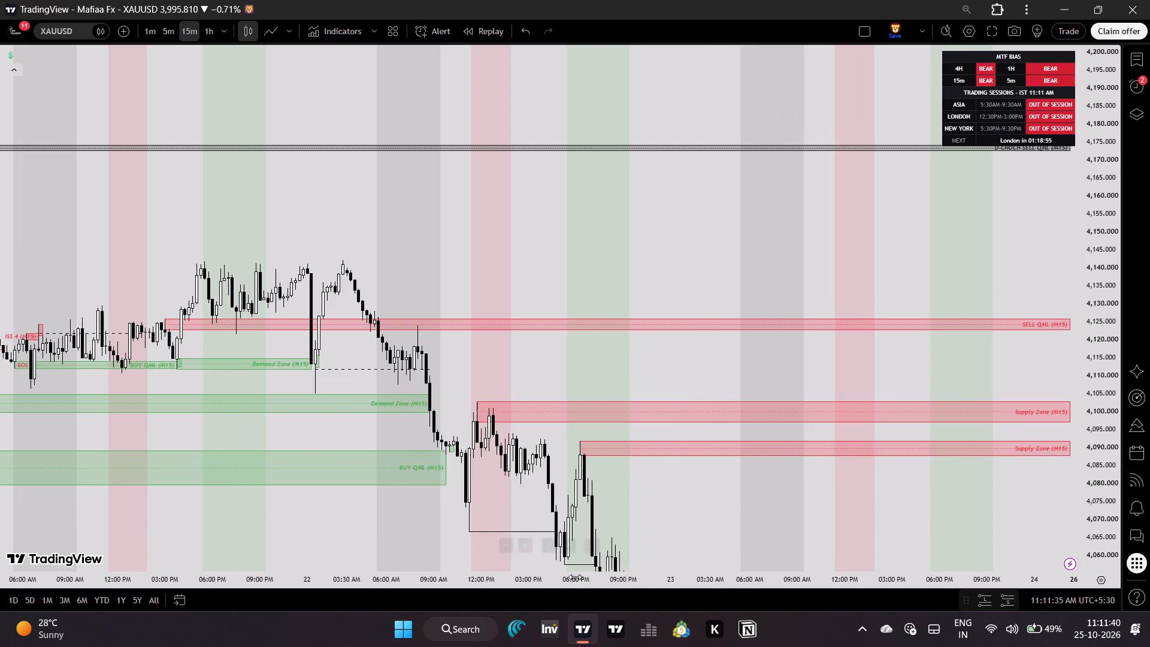
# Examine the A+ supply, demand and QML zones across the September–October 15-minute history, ending at the latest candles.
pyautogui.moveTo(576, 577); pyautogui.dragTo(1149, 630)
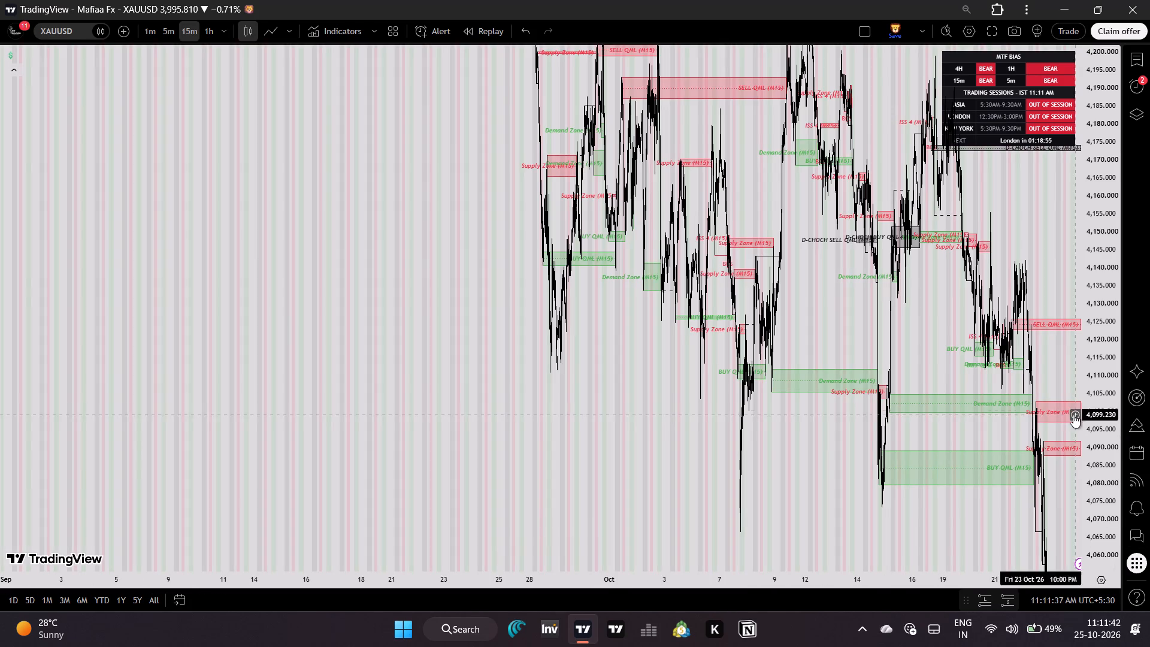
pyautogui.moveTo(1100, 385); pyautogui.dragTo(1054, 576)
pyautogui.moveTo(979, 491); pyautogui.dragTo(589, 521)
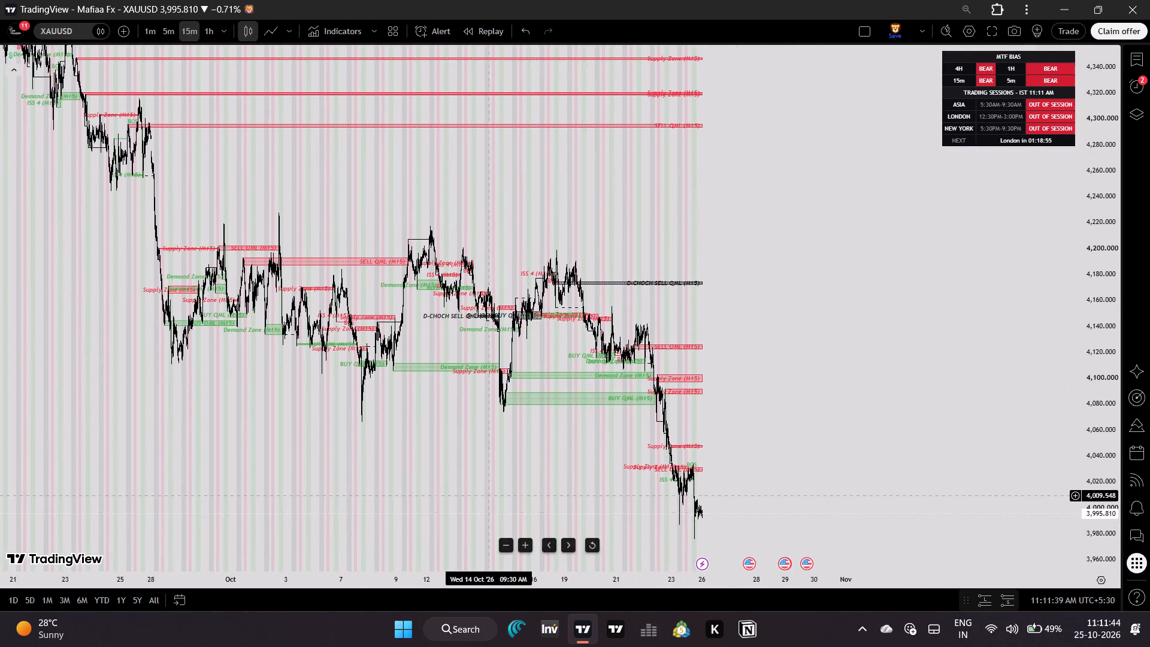
pyautogui.moveTo(491, 494); pyautogui.dragTo(814, 594)
pyautogui.moveTo(626, 440); pyautogui.dragTo(447, 351)
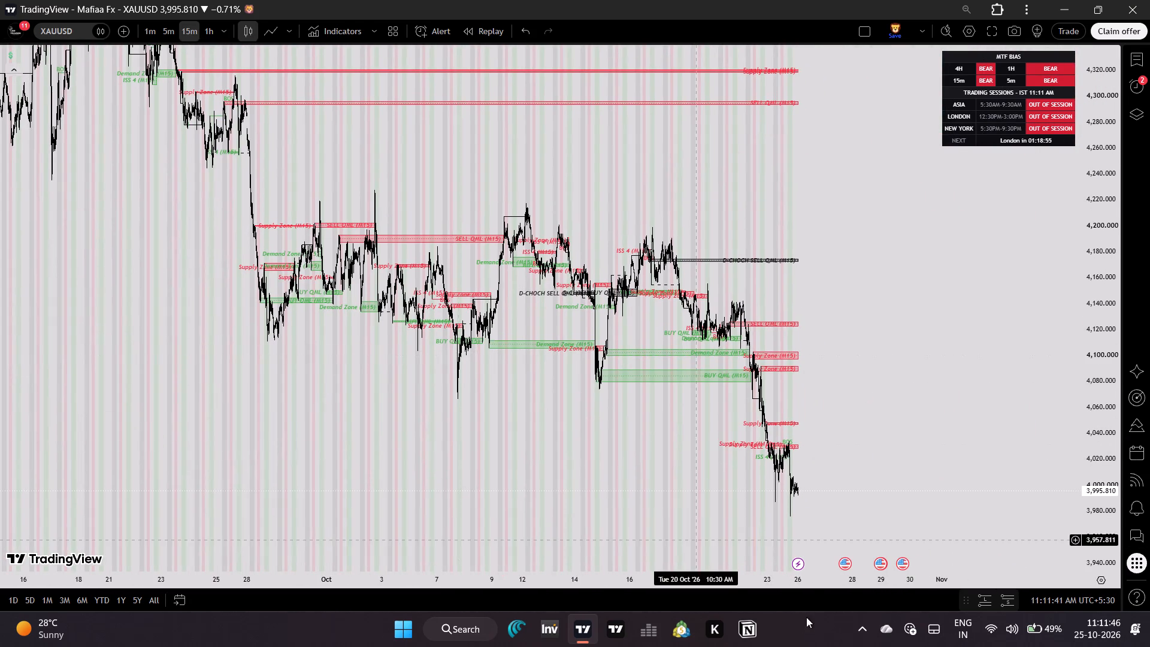
pyautogui.moveTo(807, 578); pyautogui.dragTo(121, 532)
pyautogui.moveTo(253, 478); pyautogui.dragTo(1054, 374)
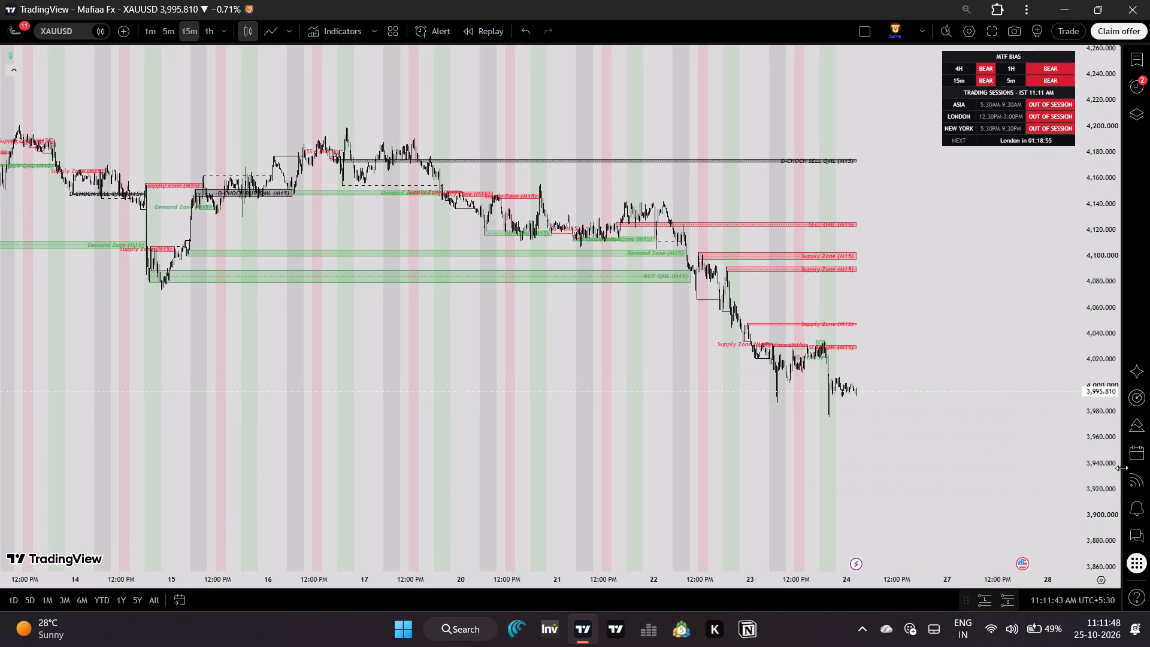
pyautogui.moveTo(1084, 519); pyautogui.dragTo(1084, 321)
pyautogui.click(1084, 321)
pyautogui.moveTo(798, 584); pyautogui.dragTo(600, 564)
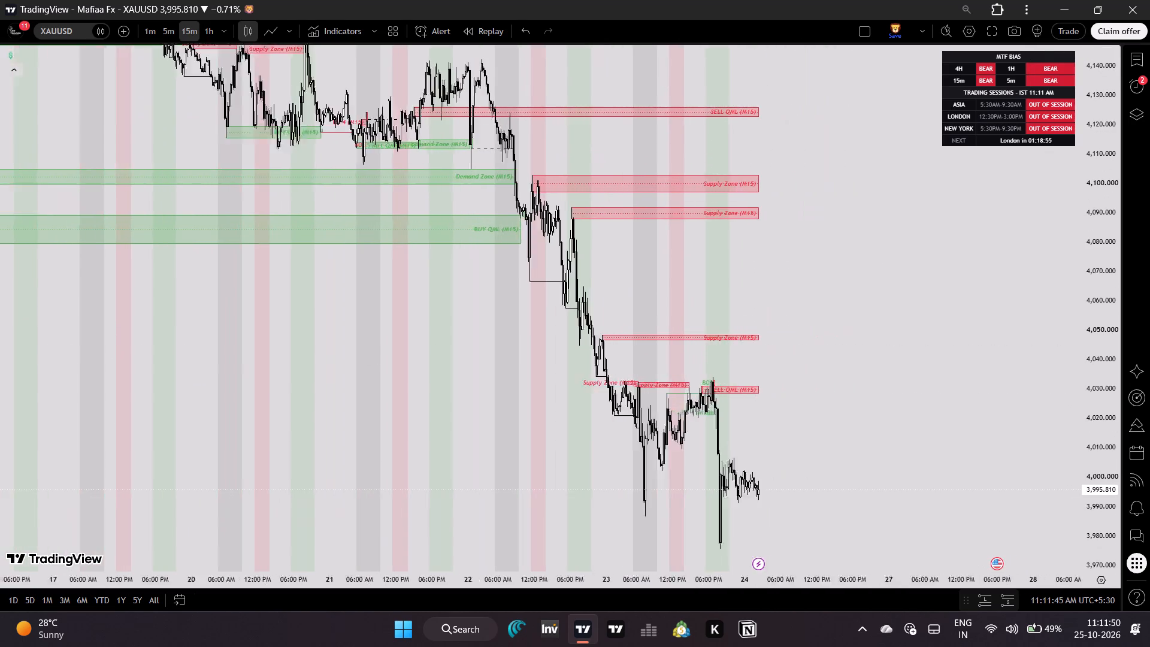
pyautogui.moveTo(600, 564); pyautogui.dragTo(489, 559)
pyautogui.moveTo(679, 473); pyautogui.dragTo(754, 431)
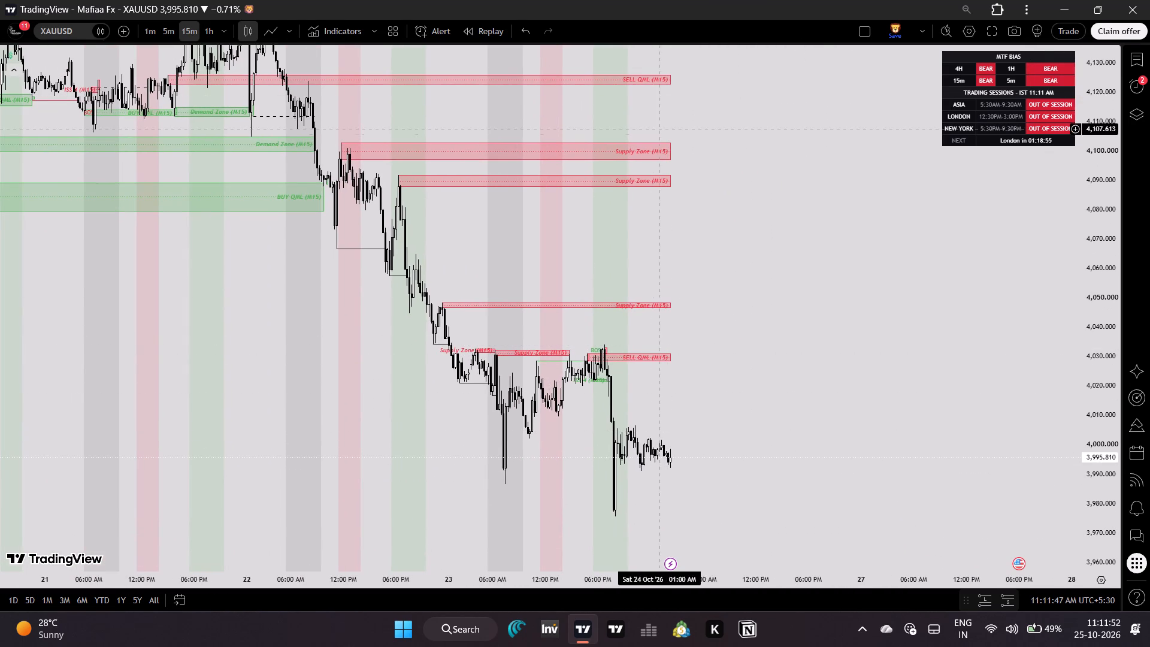
# Review the $ indicator's A+ level and selected timeframe level settings without changing them.
pyautogui.doubleClick(621, 156)
pyautogui.scroll(-2, 528, 298)
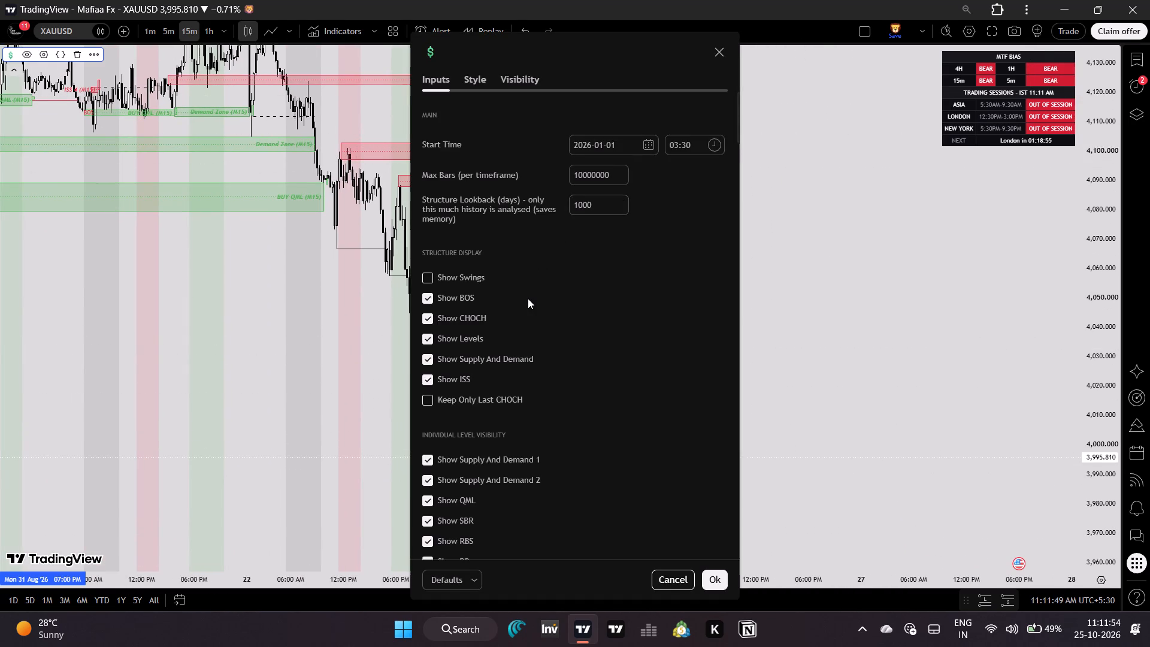
pyautogui.scroll(-5, 528, 298)
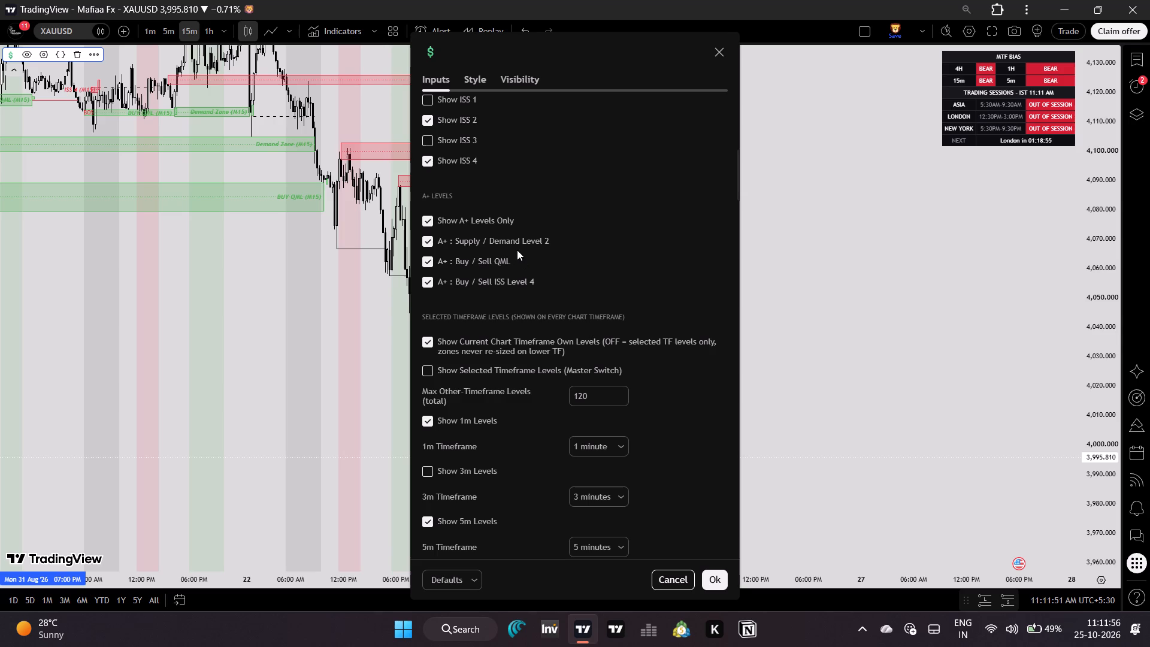
pyautogui.scroll(-2, 514, 283)
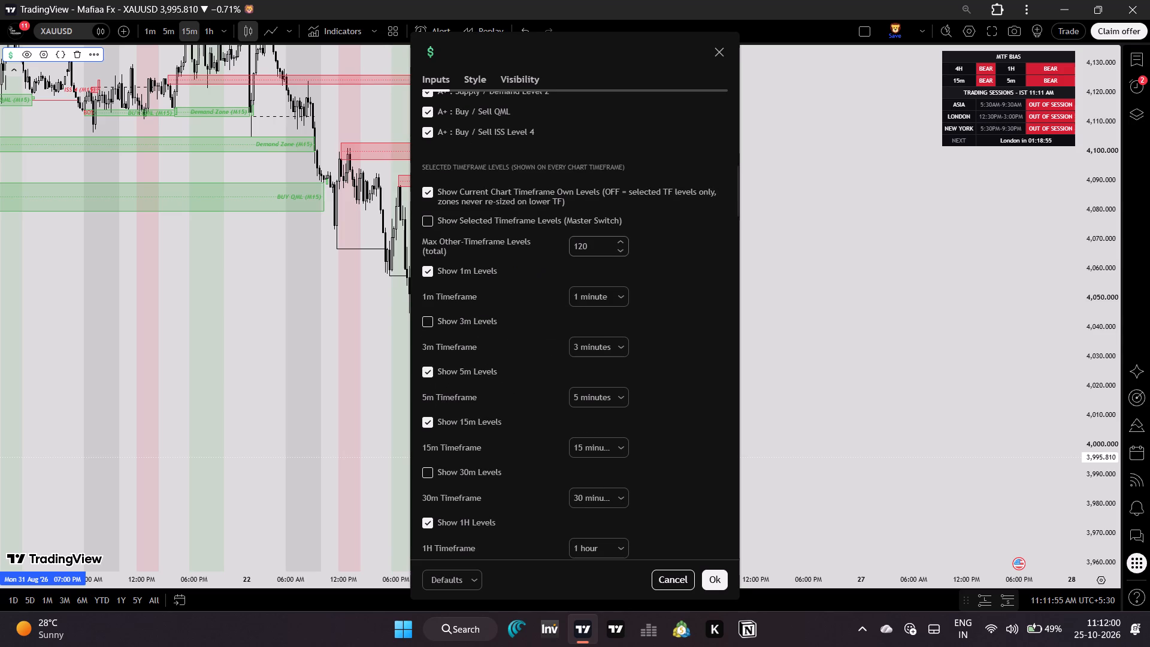
pyautogui.scroll(2, 598, 251)
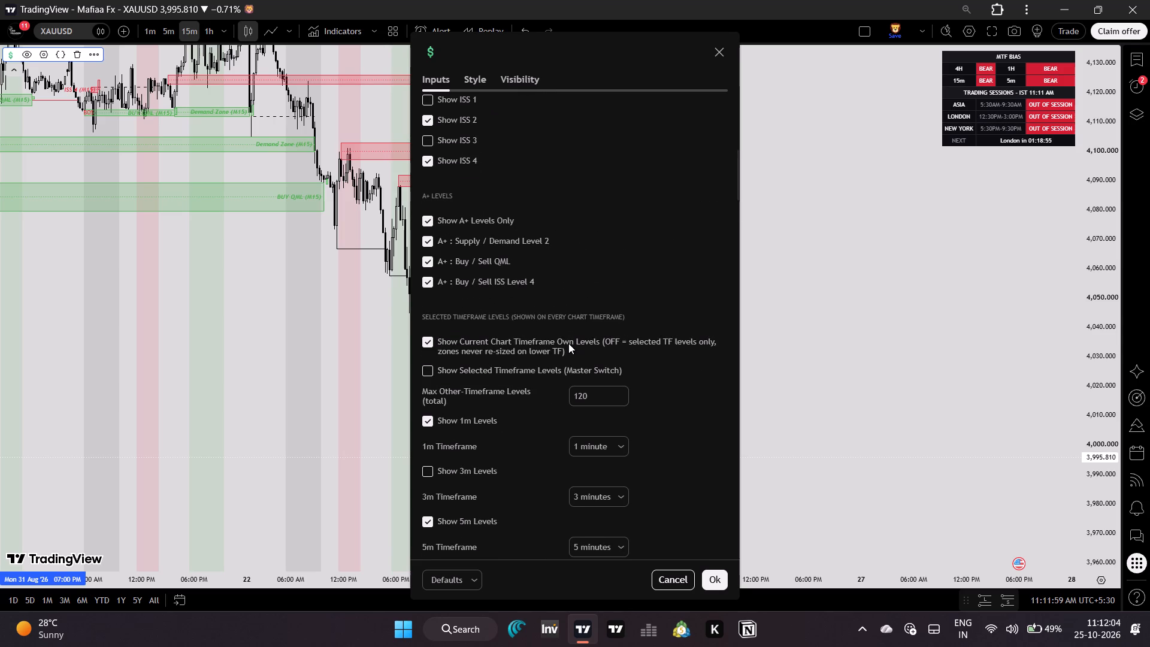
pyautogui.click(704, 583)
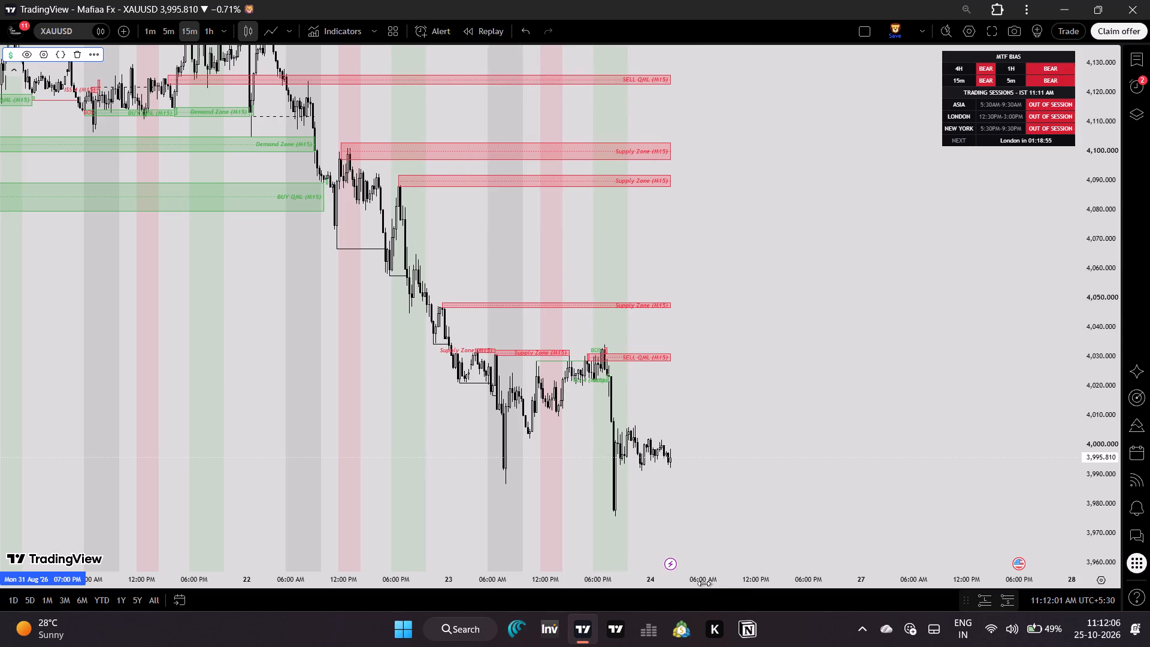
# Remove the 5-minute and 1-hour intervals from the favourite timeframes.
pyautogui.click(224, 29)
pyautogui.click(319, 365)
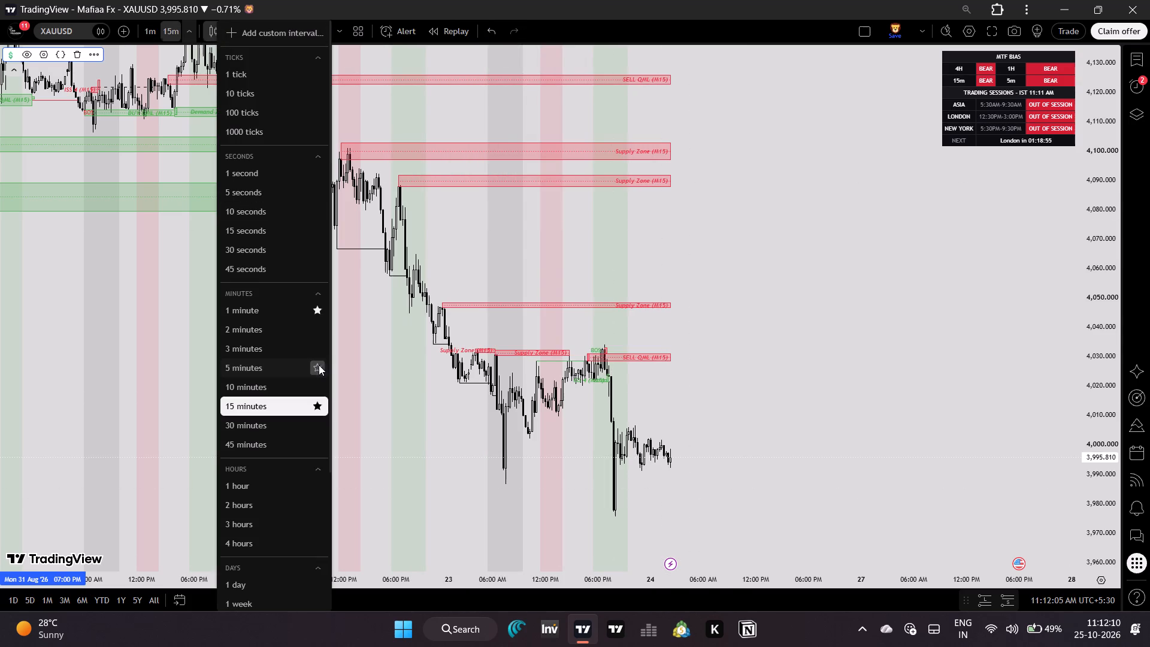
pyautogui.click(397, 244)
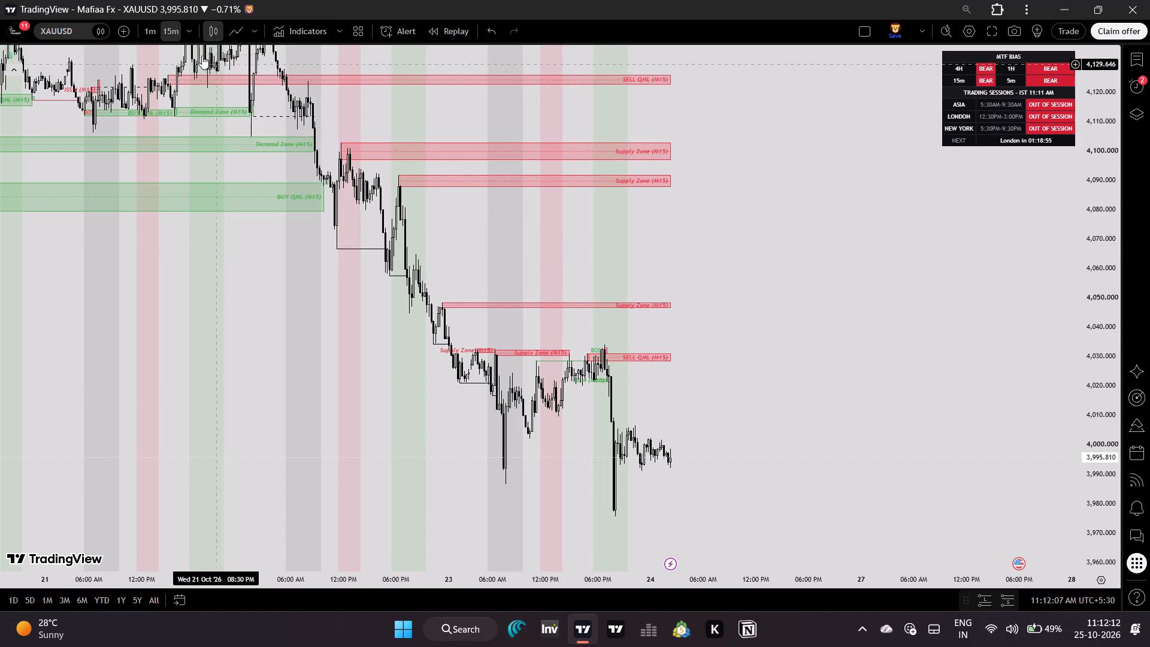
# Switch XAUUSD to the 1-minute timeframe and view the $ indicator's zones around the latest candles.
pyautogui.click(144, 28)
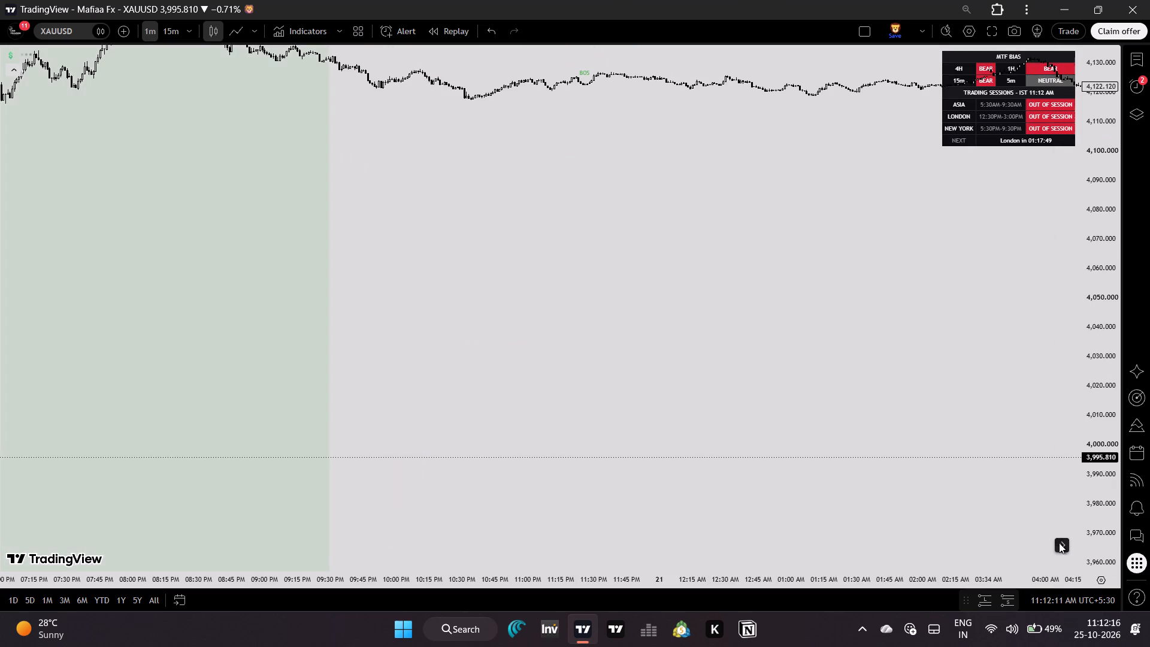
pyautogui.click(1059, 543)
pyautogui.moveTo(971, 533); pyautogui.dragTo(771, 392)
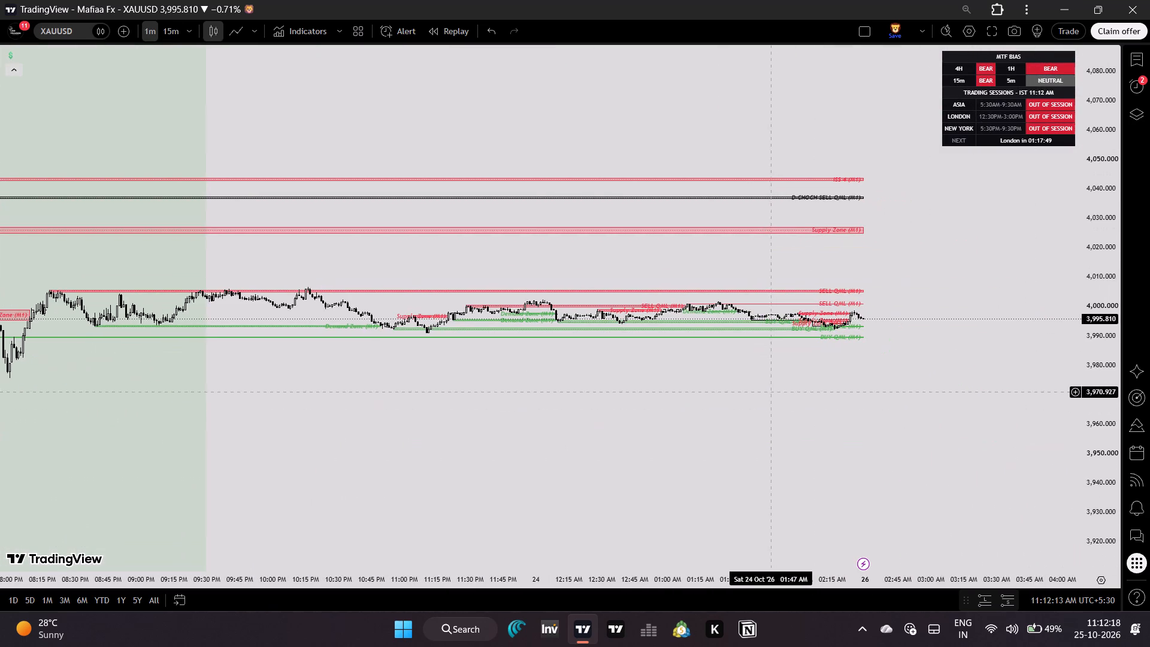
pyautogui.moveTo(1099, 538); pyautogui.dragTo(990, 40)
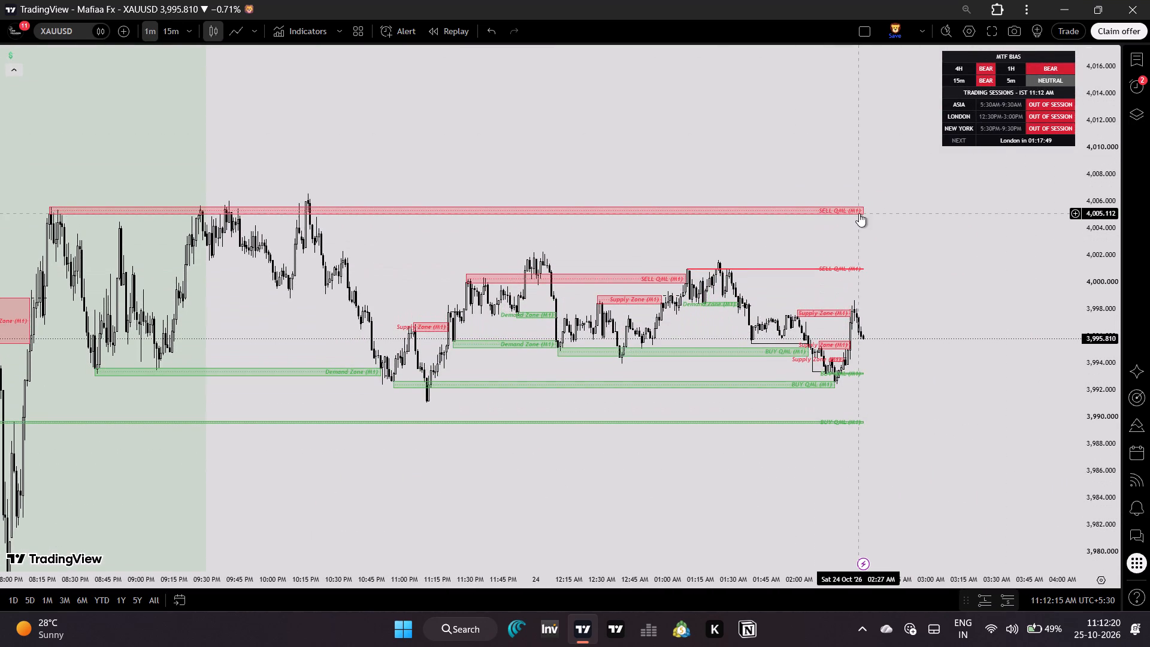
# Turn off the 5m and 4H levels in the $ indicator's selected timeframe levels, leaving 1H levels enabled.
pyautogui.doubleClick(859, 213)
pyautogui.scroll(-8, 531, 318)
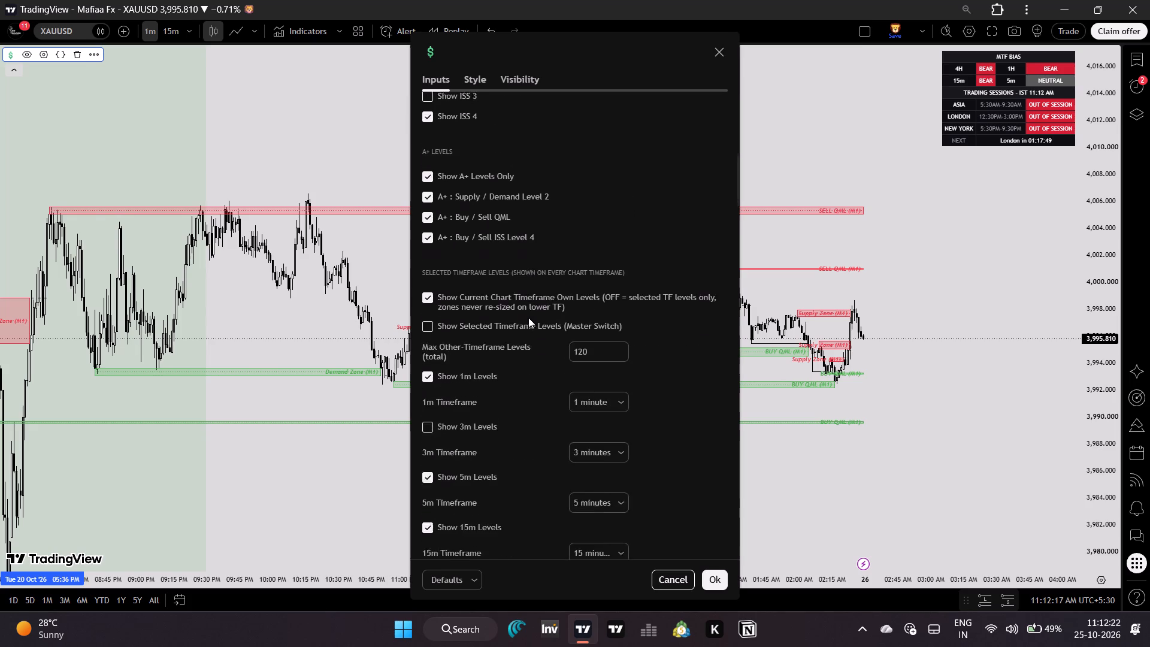
pyautogui.scroll(-2, 525, 318)
pyautogui.click(449, 295)
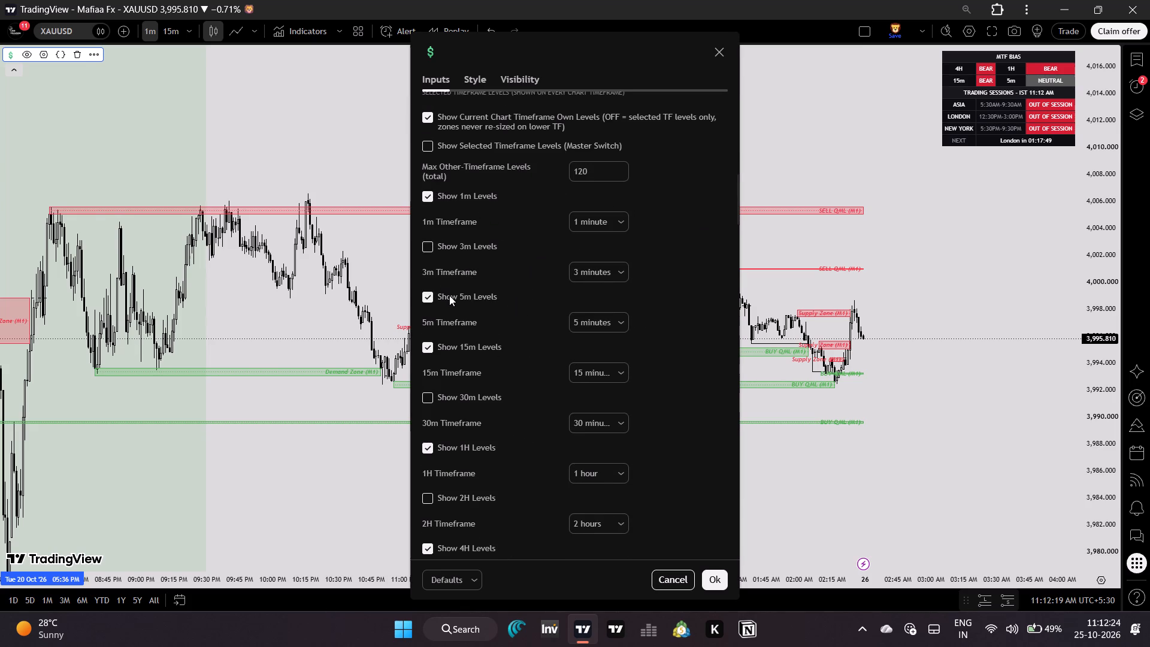
pyautogui.click(444, 451)
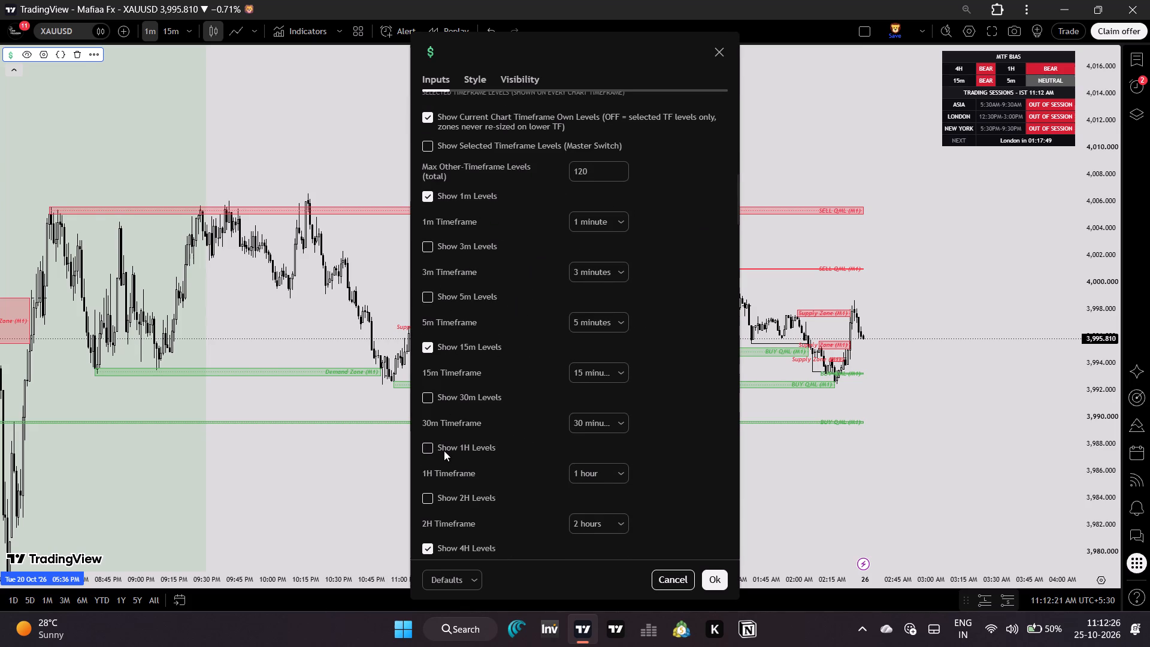
pyautogui.click(444, 451)
pyautogui.scroll(-3, 447, 448)
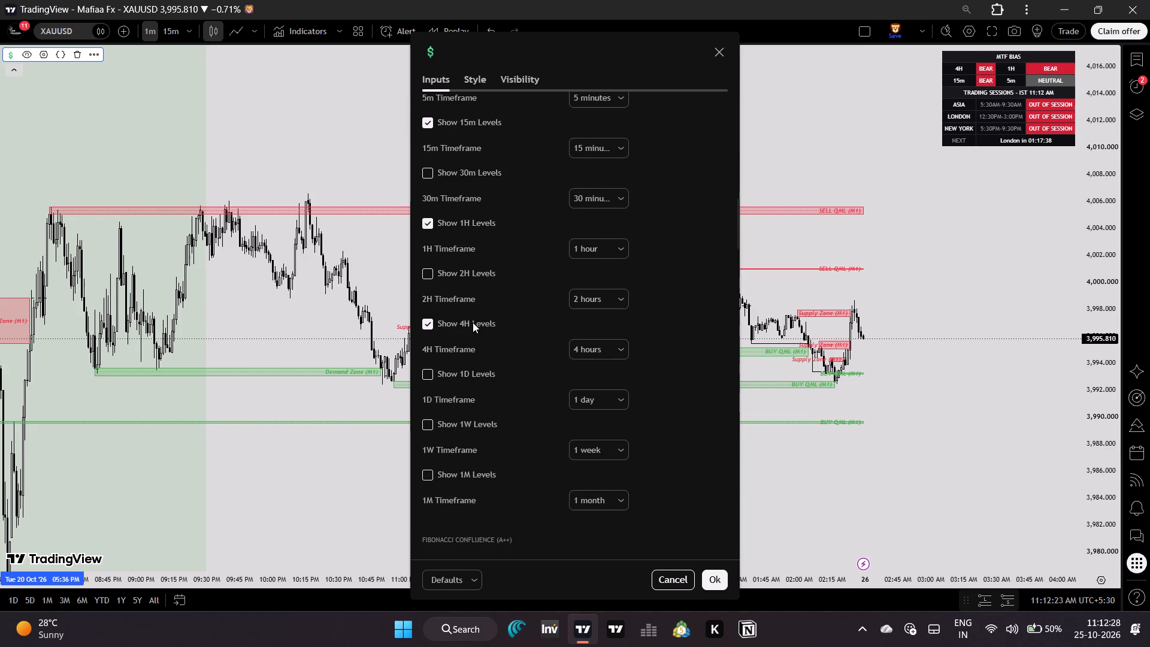
pyautogui.click(473, 322)
# Enable the Show Selected Timeframe Levels master switch for the $ indicator and apply the settings.
pyautogui.scroll(4, 482, 342)
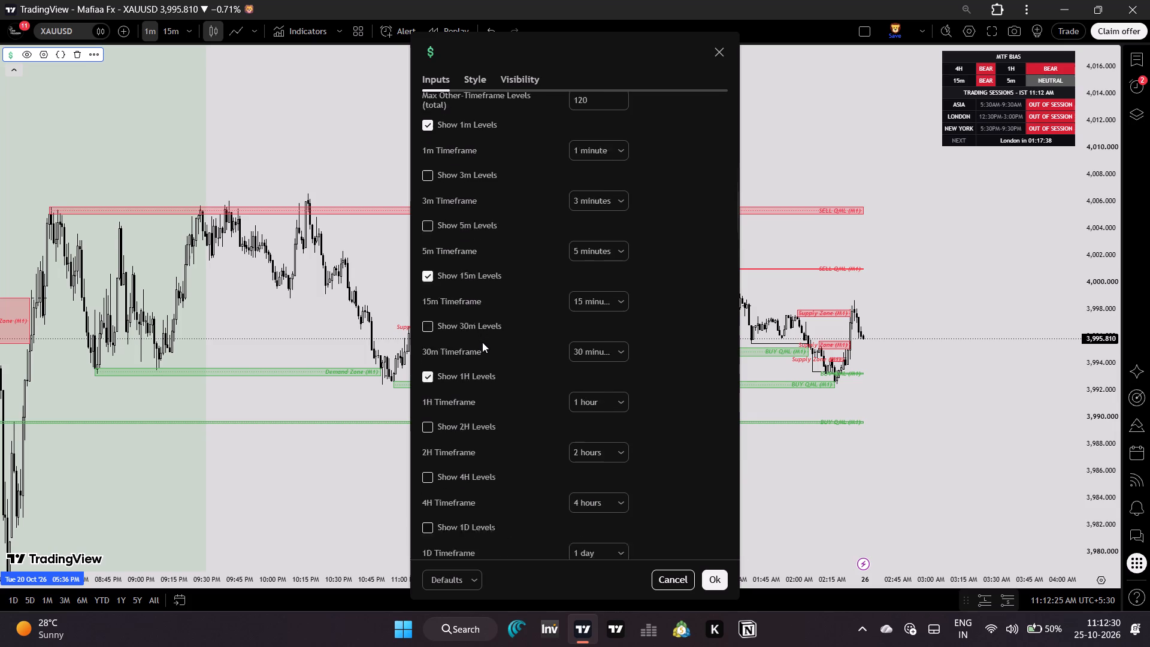
pyautogui.click(488, 220)
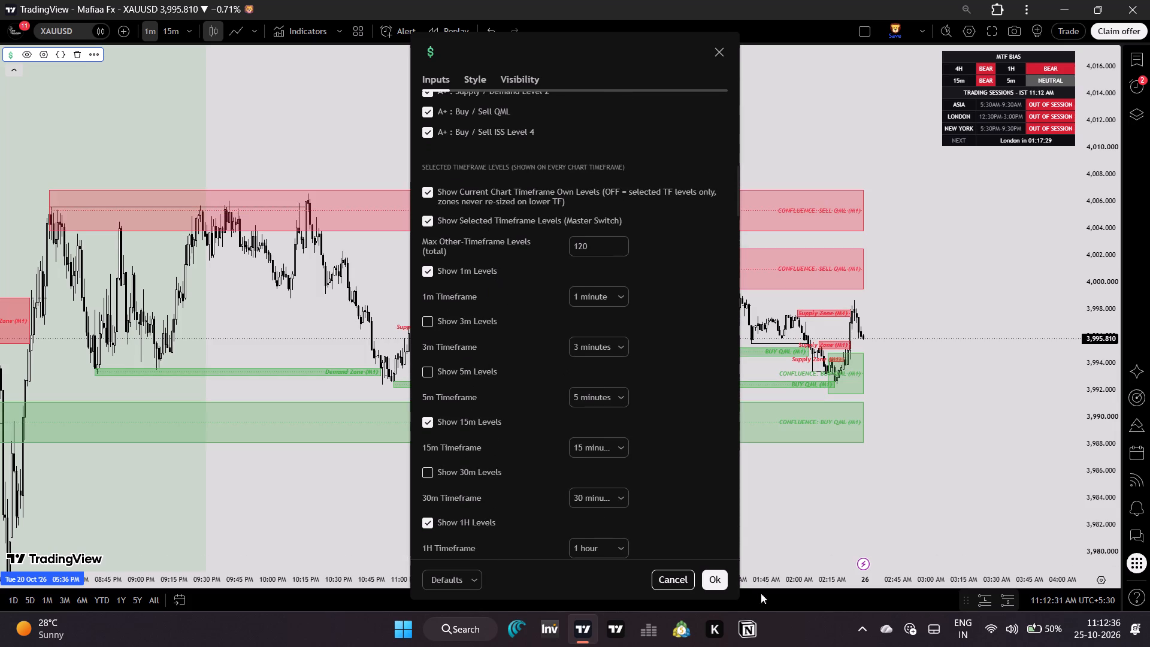
pyautogui.click(721, 575)
# Examine the $ indicator's 1-minute, 15-minute and 1-hour zones on the 1-minute XAUUSD chart back through the 23 October sessions.
pyautogui.moveTo(699, 512); pyautogui.dragTo(766, 516)
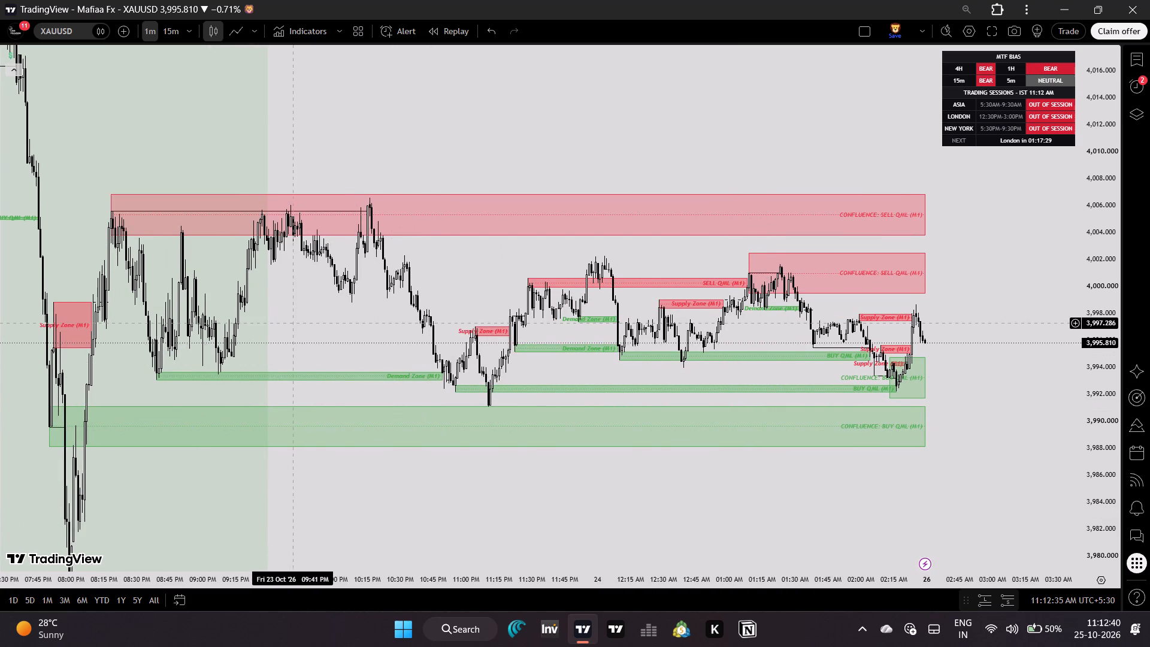
pyautogui.moveTo(295, 321); pyautogui.dragTo(438, 294)
pyautogui.moveTo(941, 482); pyautogui.dragTo(726, 479)
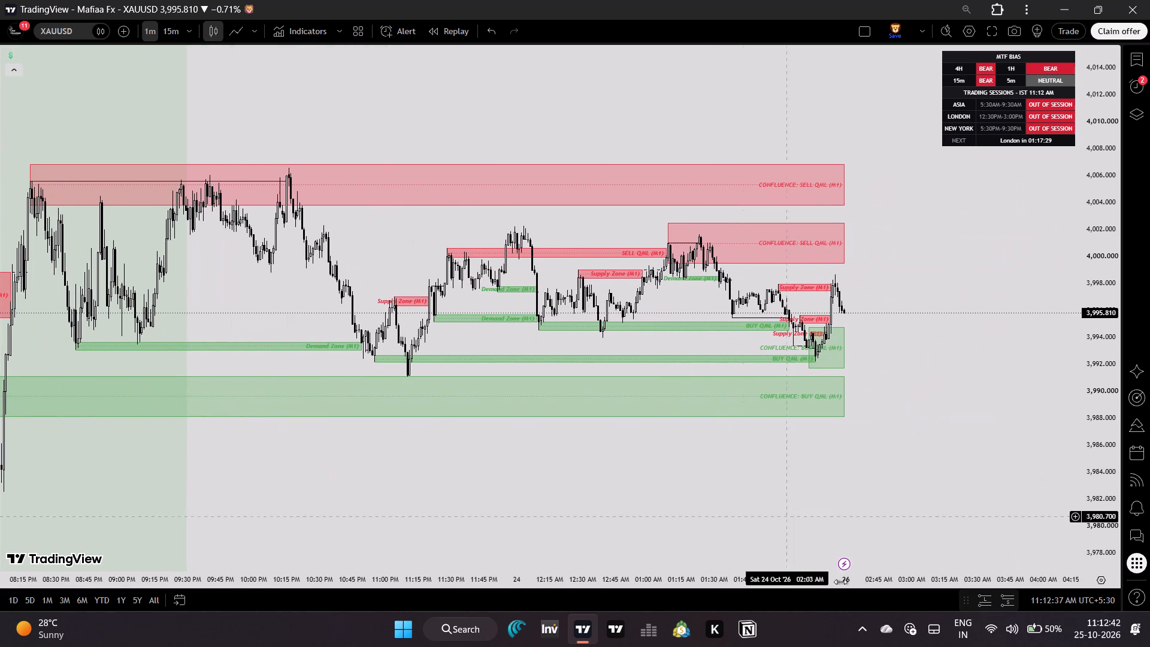
pyautogui.moveTo(749, 515); pyautogui.dragTo(1021, 600)
pyautogui.moveTo(678, 501); pyautogui.dragTo(937, 368)
pyautogui.moveTo(867, 415); pyautogui.dragTo(863, 425)
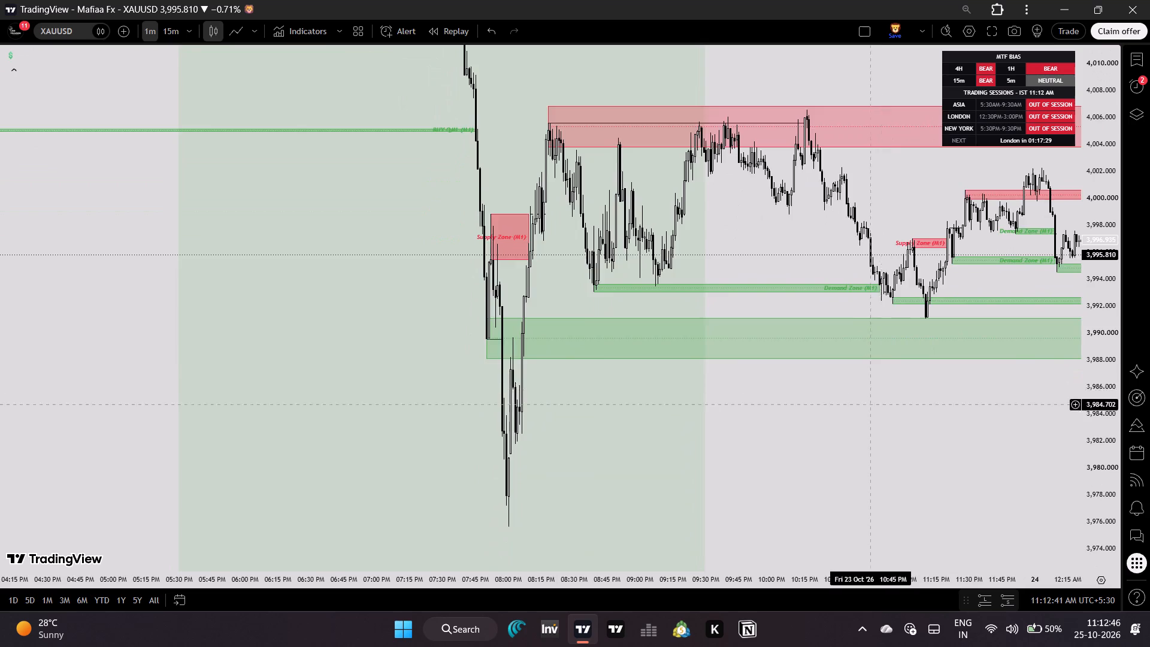
pyautogui.moveTo(863, 425); pyautogui.dragTo(764, 583)
pyautogui.moveTo(743, 479); pyautogui.dragTo(752, 646)
pyautogui.moveTo(738, 442); pyautogui.dragTo(660, 609)
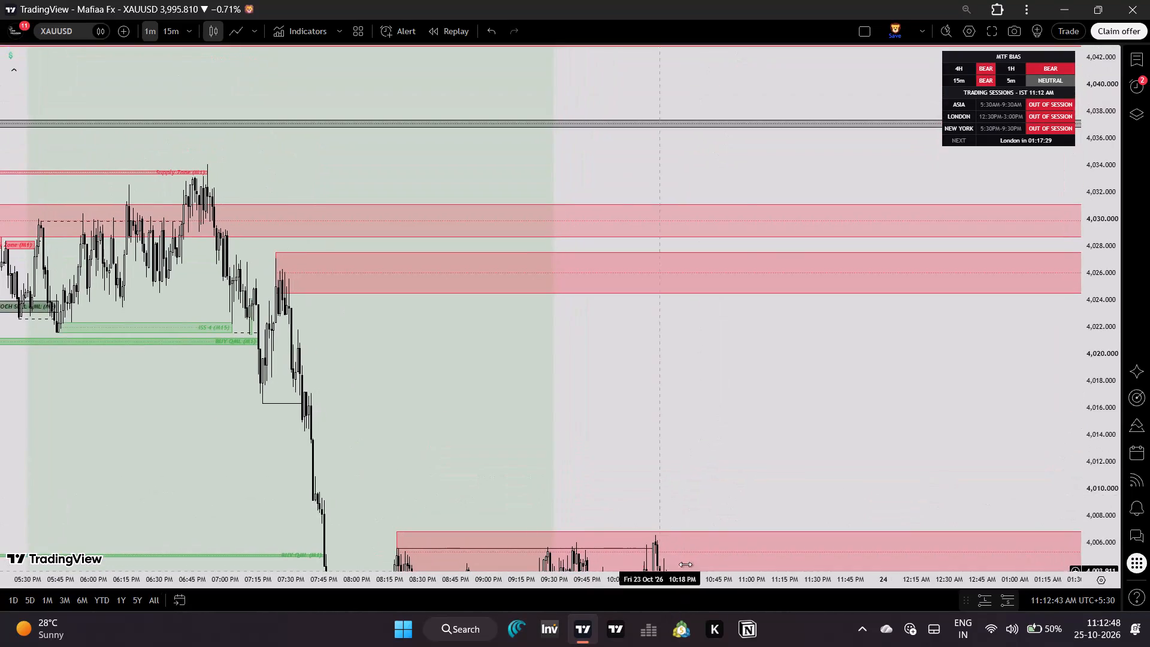
pyautogui.moveTo(789, 463); pyautogui.dragTo(446, 433)
pyautogui.moveTo(438, 436); pyautogui.dragTo(486, 489)
pyautogui.moveTo(463, 451); pyautogui.dragTo(630, 470)
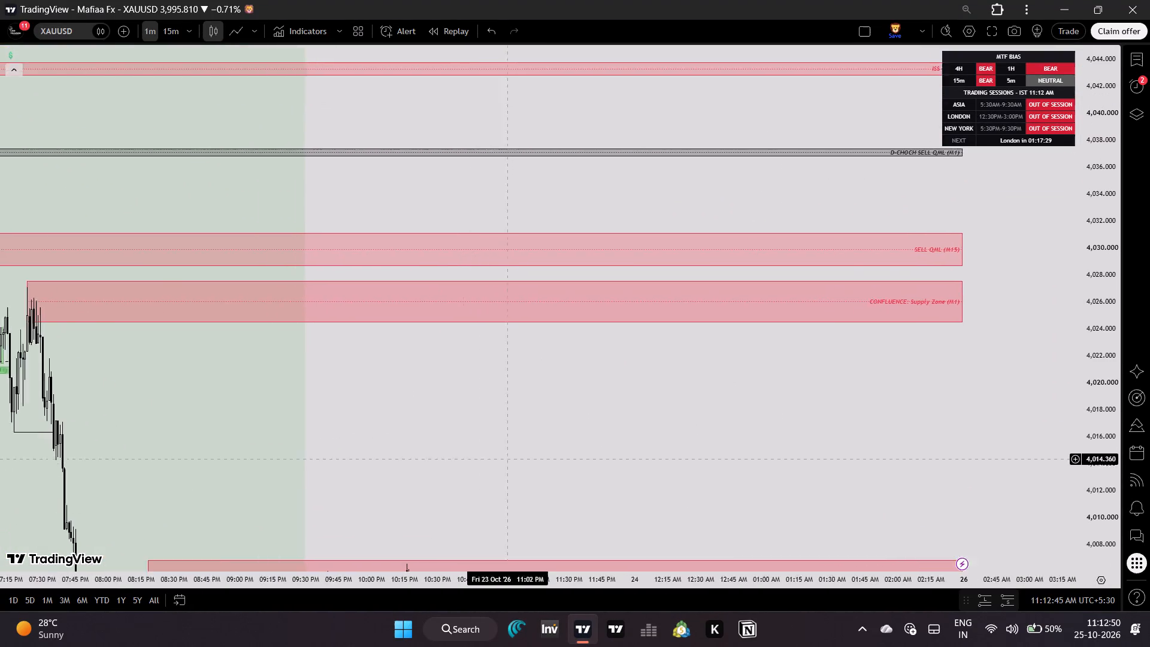
pyautogui.moveTo(630, 470); pyautogui.dragTo(956, 488)
pyautogui.moveTo(616, 443); pyautogui.dragTo(736, 443)
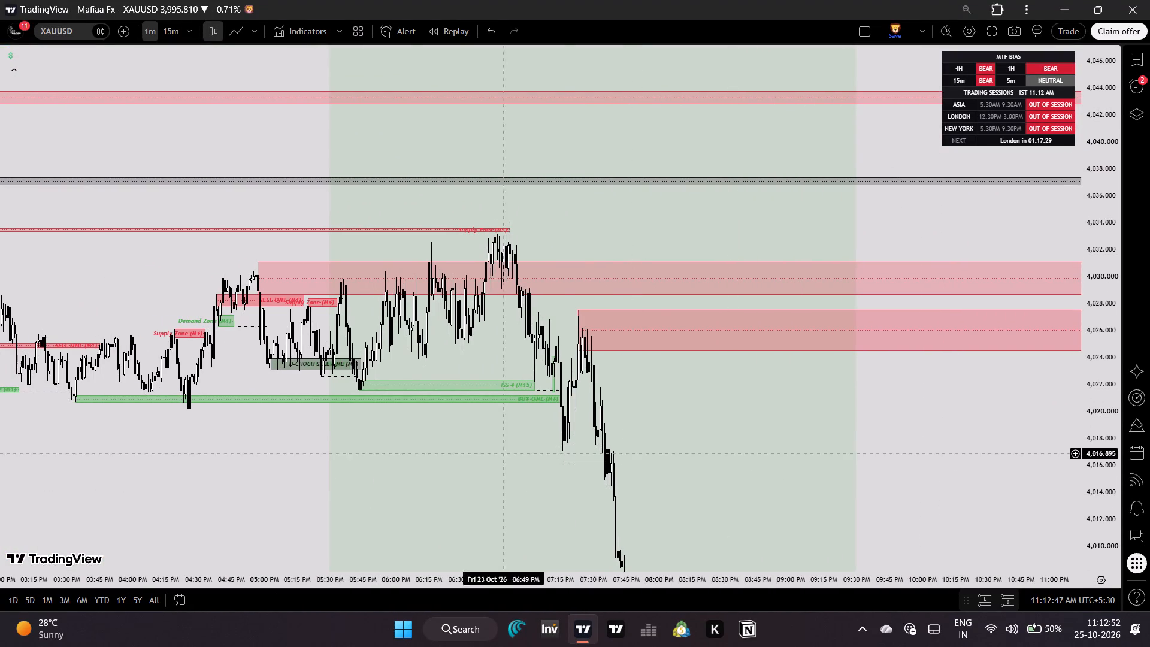
pyautogui.moveTo(373, 428); pyautogui.dragTo(578, 430)
pyautogui.moveTo(532, 424); pyautogui.dragTo(667, 434)
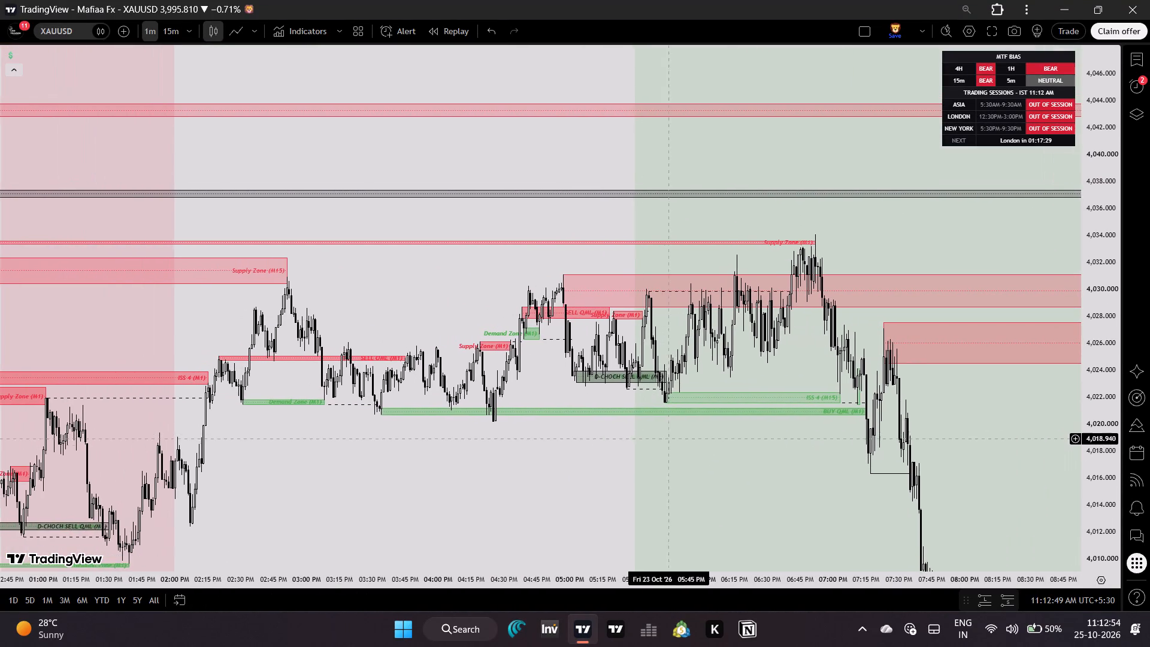
pyautogui.moveTo(457, 468); pyautogui.dragTo(748, 418)
pyautogui.moveTo(681, 467); pyautogui.dragTo(739, 363)
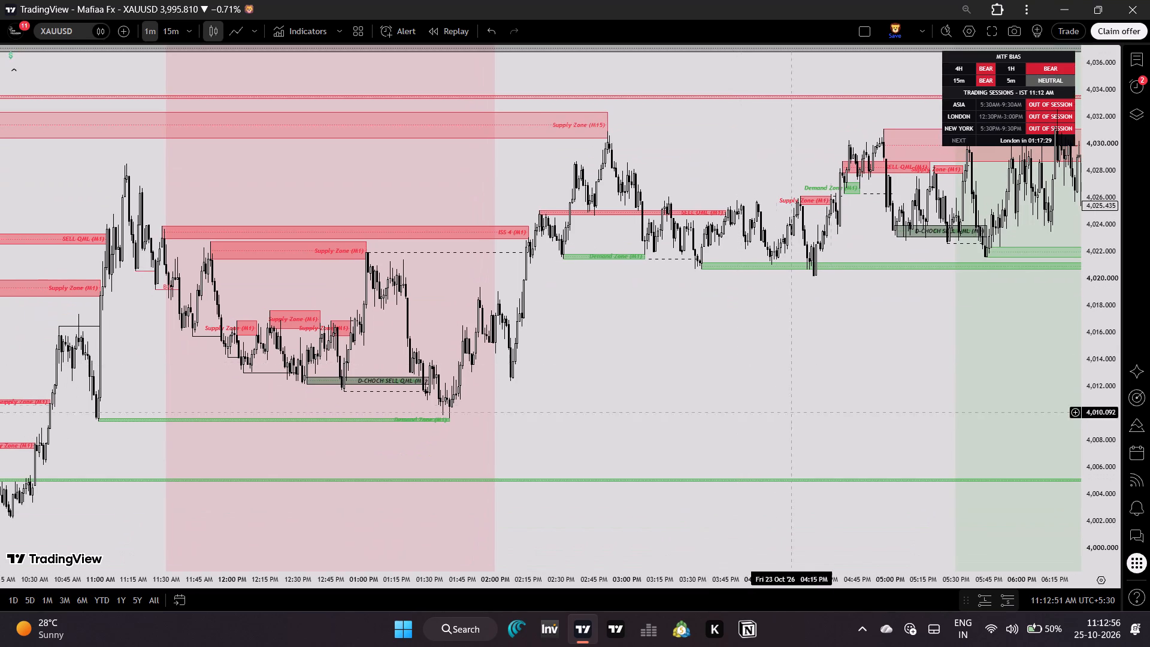
# Return to the latest XAUUSD candles on the 1-minute chart and examine the surrounding buy and sell confluence zones up close.
pyautogui.moveTo(864, 431); pyautogui.dragTo(335, 425)
pyautogui.moveTo(910, 464); pyautogui.dragTo(230, 289)
pyautogui.moveTo(558, 357); pyautogui.dragTo(408, 304)
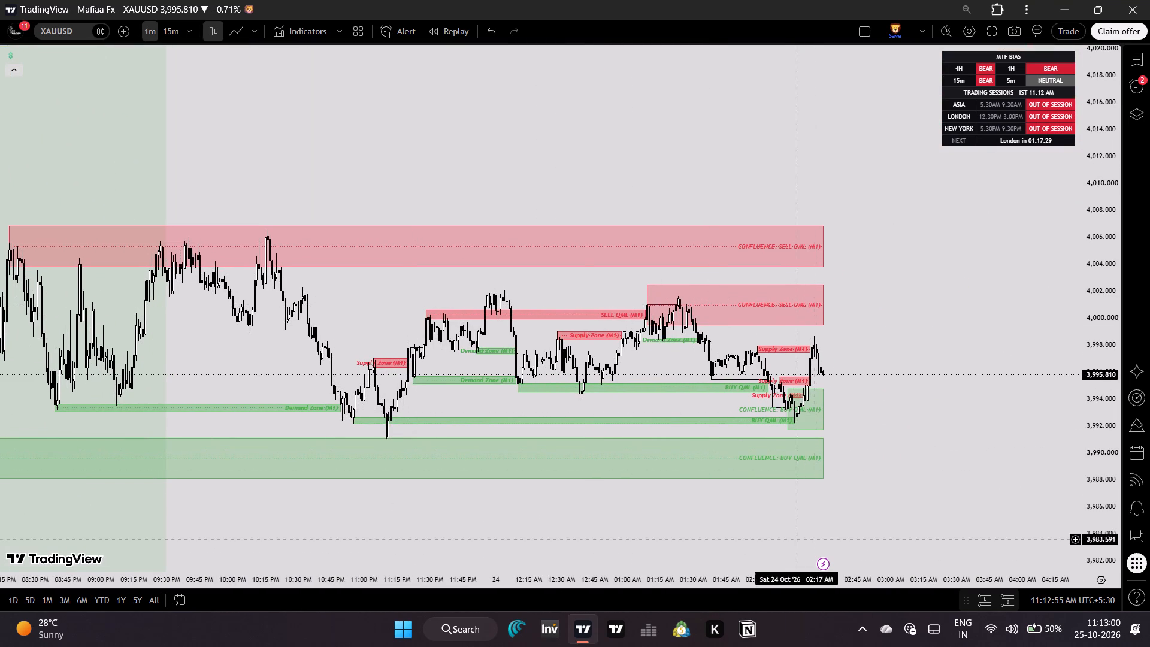
pyautogui.moveTo(721, 582); pyautogui.dragTo(244, 522)
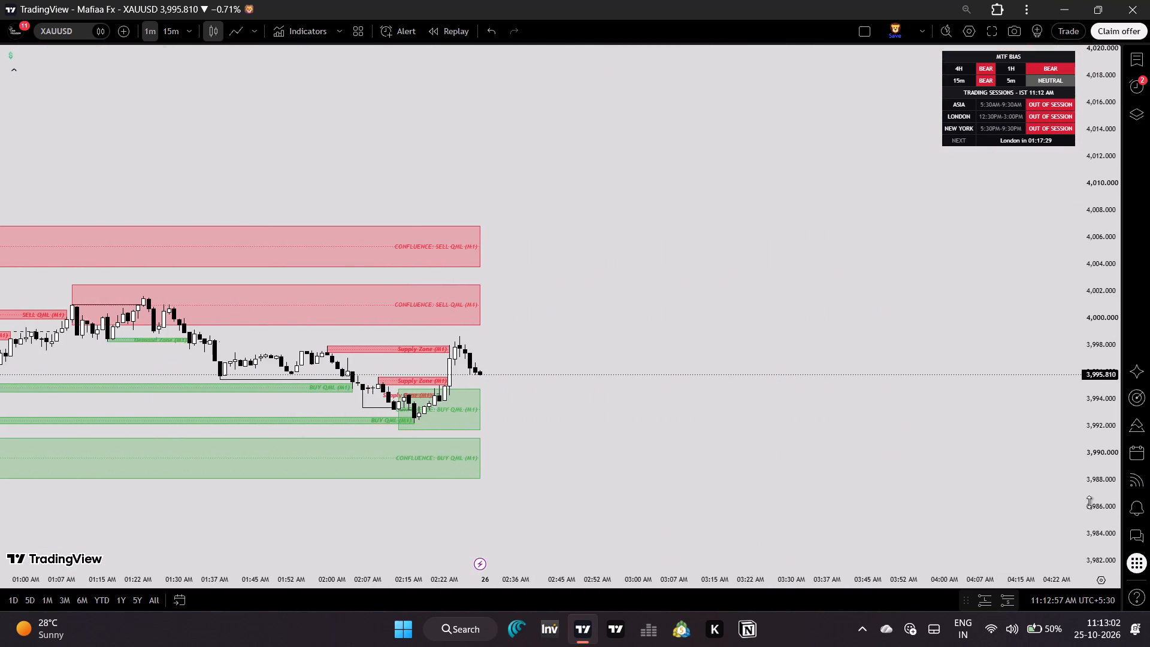
pyautogui.moveTo(1092, 519); pyautogui.dragTo(1059, 255)
pyautogui.moveTo(701, 379); pyautogui.dragTo(873, 468)
pyautogui.moveTo(701, 443); pyautogui.dragTo(868, 357)
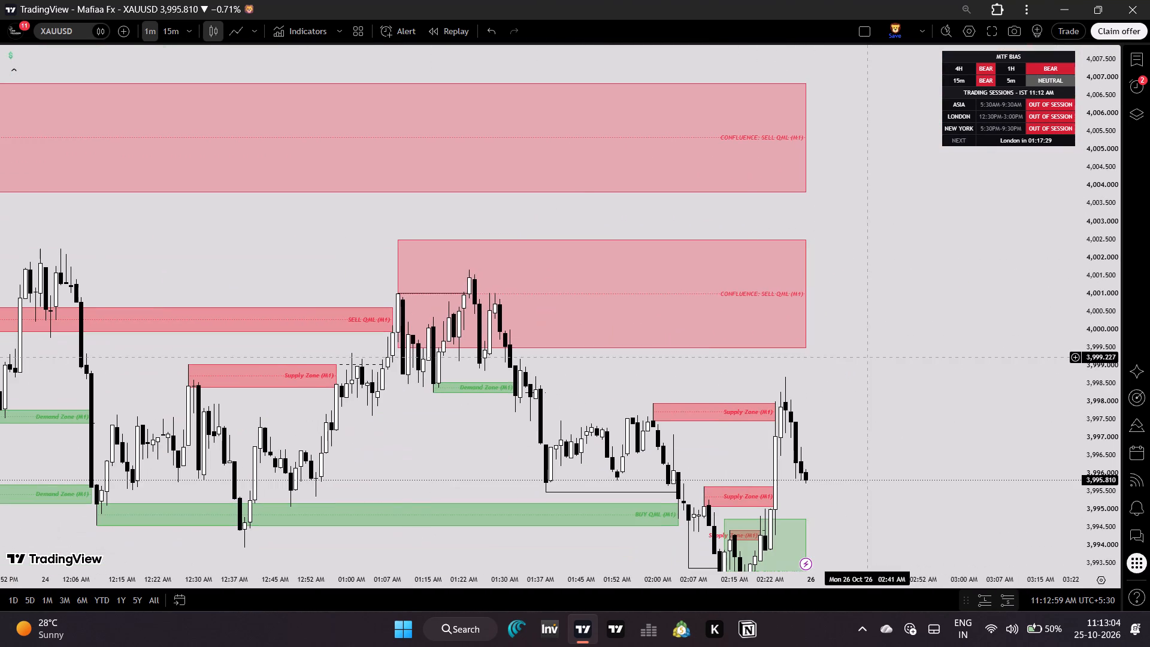
pyautogui.moveTo(836, 393); pyautogui.dragTo(819, 333)
pyautogui.moveTo(1102, 380); pyautogui.dragTo(1085, 469)
# Switch XAUUSD to the 15-minute timeframe and fit the price scale to view the supply and confluence zones around recent candles.
pyautogui.click(195, 29)
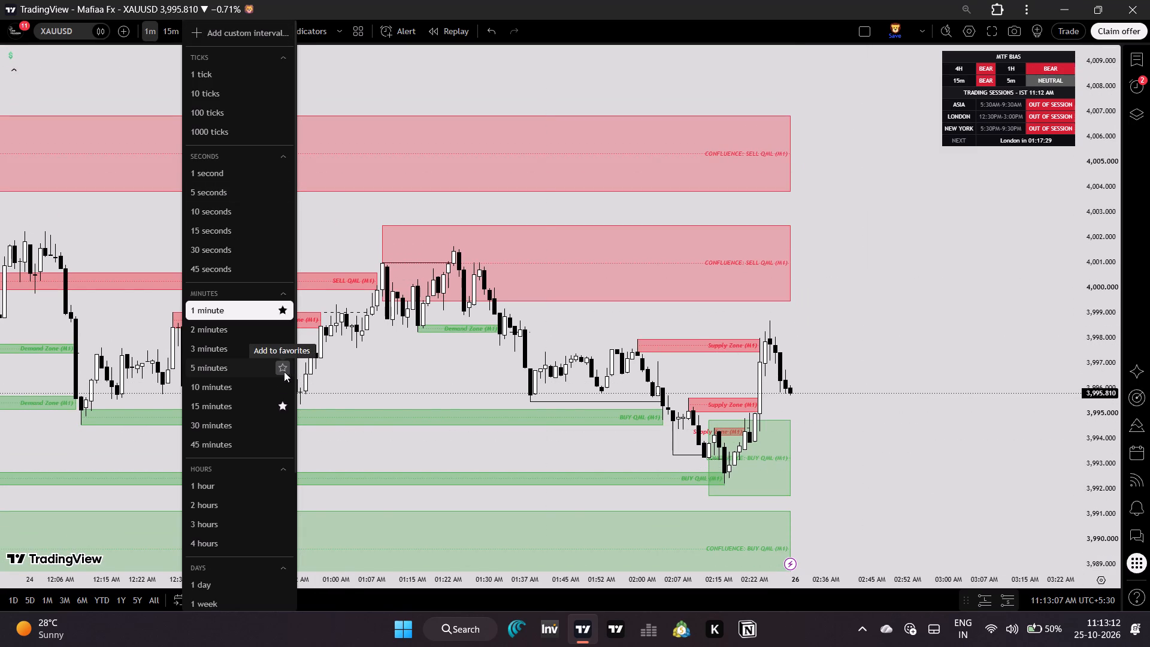
pyautogui.click(394, 366)
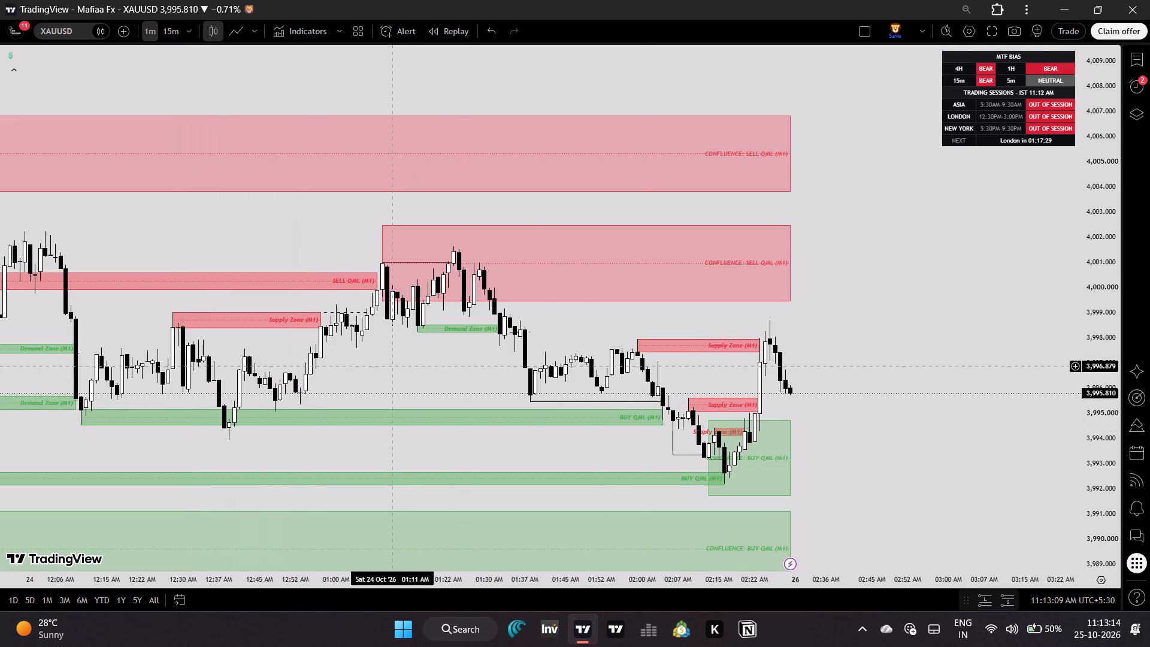
pyautogui.click(171, 31)
pyautogui.moveTo(277, 310); pyautogui.dragTo(1015, 408)
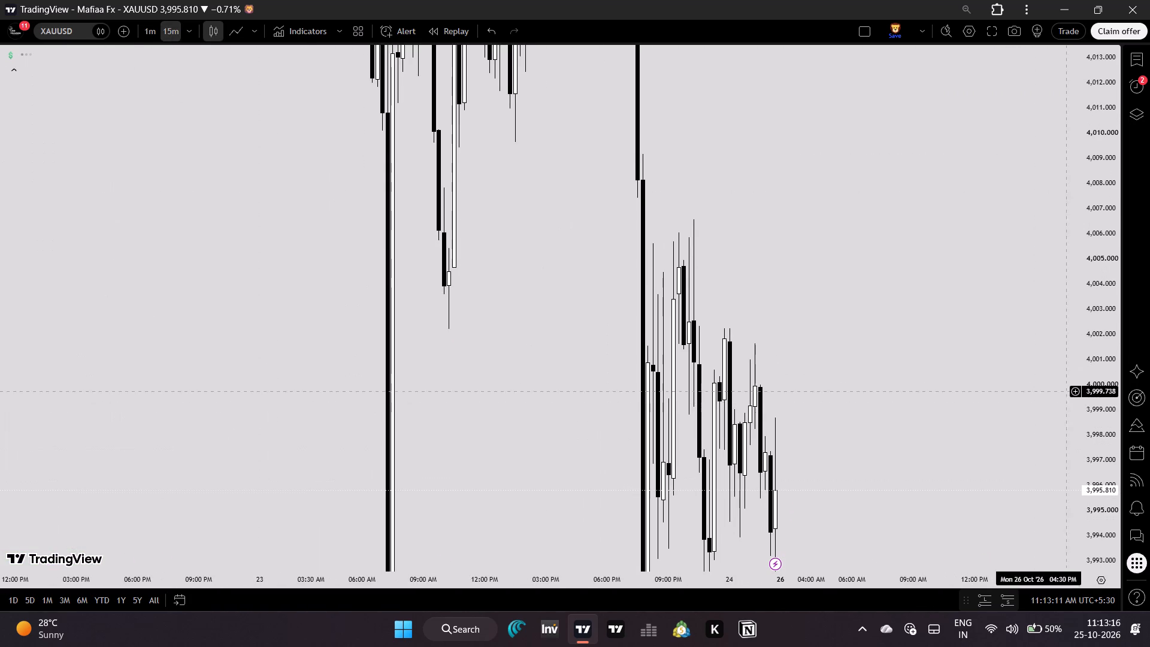
pyautogui.moveTo(1096, 299); pyautogui.dragTo(1047, 580)
pyautogui.moveTo(1094, 350); pyautogui.dragTo(1094, 373)
pyautogui.moveTo(963, 394); pyautogui.dragTo(943, 445)
pyautogui.moveTo(812, 393); pyautogui.dragTo(854, 430)
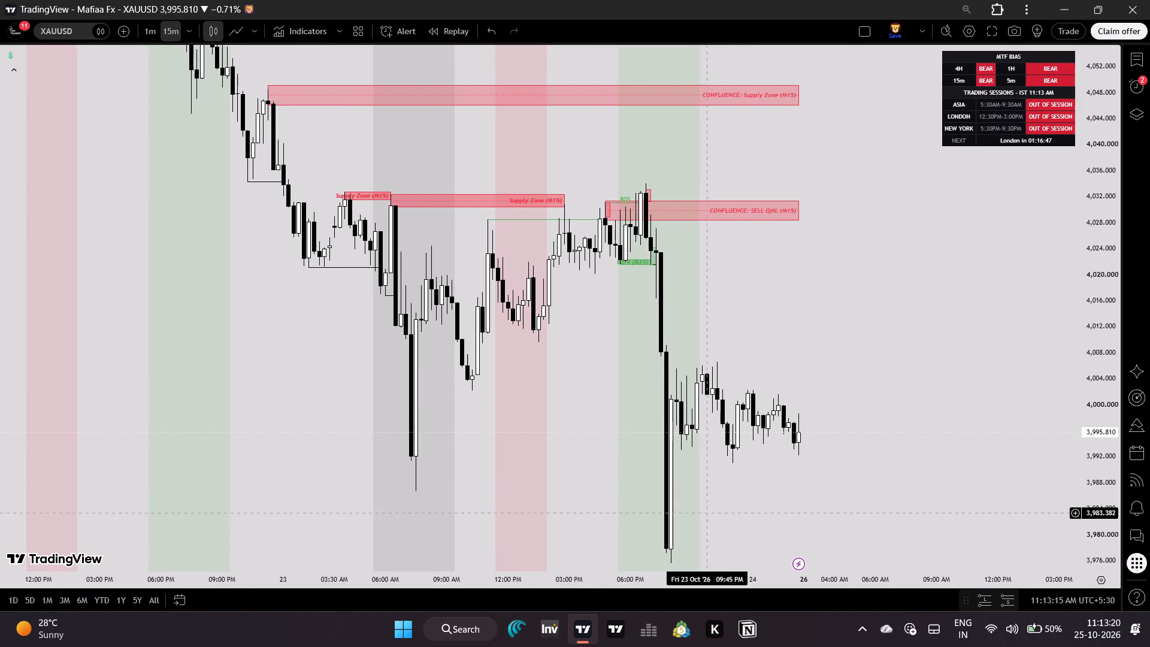
pyautogui.moveTo(680, 575); pyautogui.dragTo(608, 581)
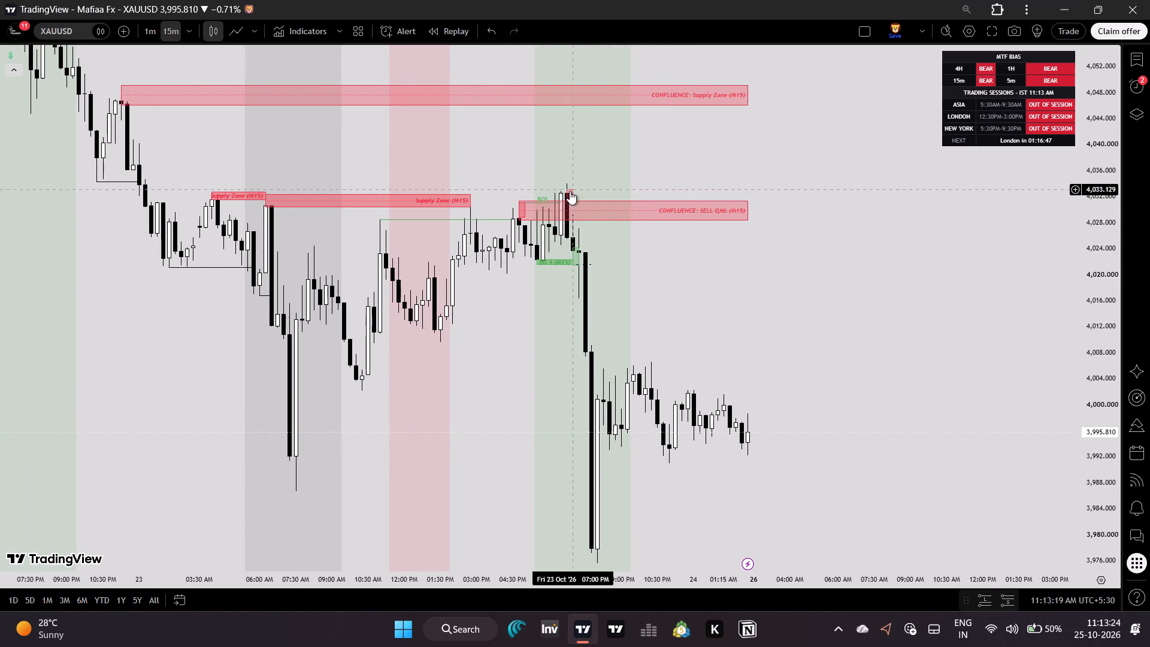
# Set the $ indicator's Engulf Rule to Body Break in its confirmation model settings and apply the change.
pyautogui.doubleClick(570, 191)
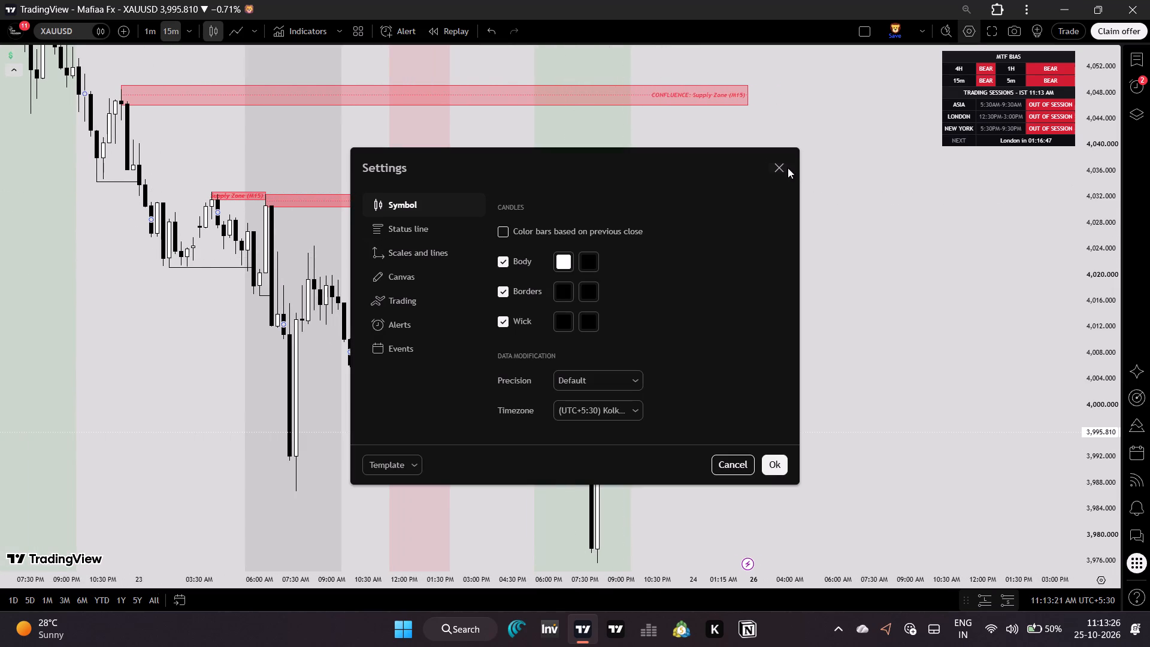
pyautogui.click(777, 174)
pyautogui.doubleClick(1031, 90)
pyautogui.scroll(-4, 519, 309)
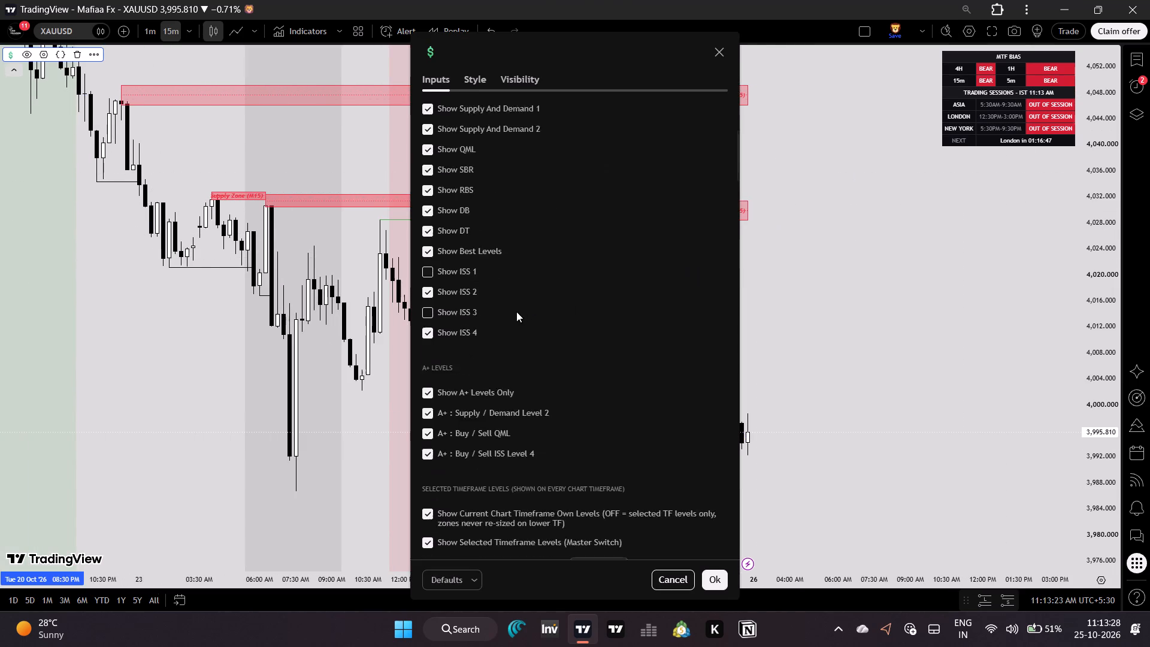
pyautogui.scroll(-20, 516, 312)
pyautogui.scroll(-8, 516, 312)
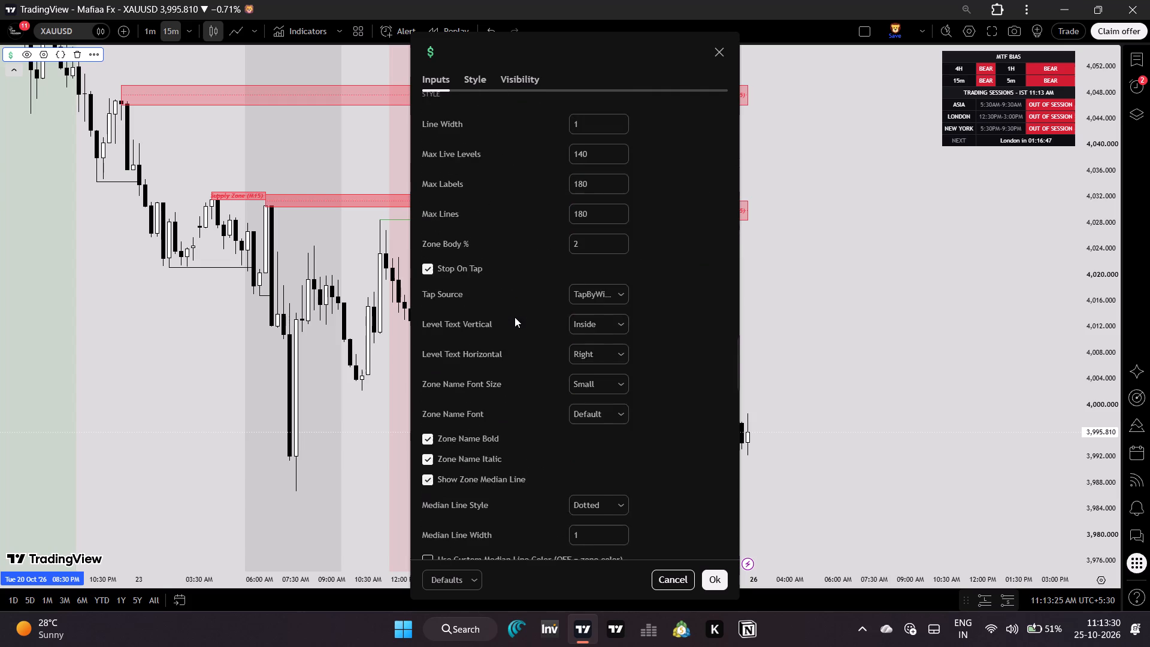
pyautogui.scroll(-13, 515, 317)
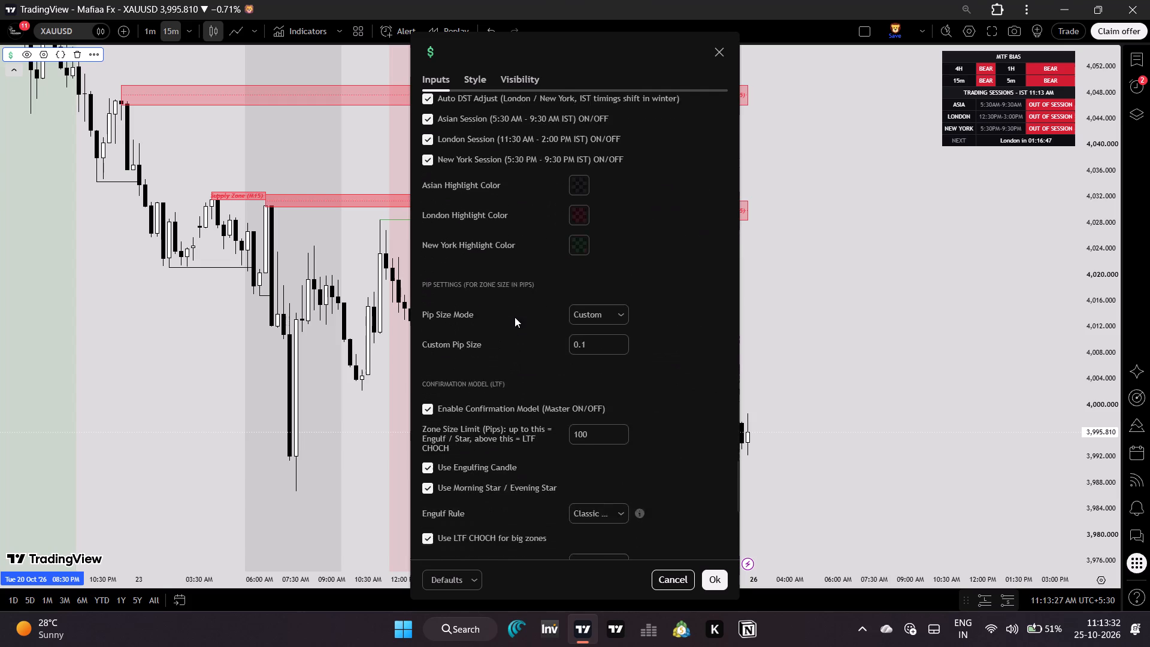
pyautogui.scroll(-8, 515, 317)
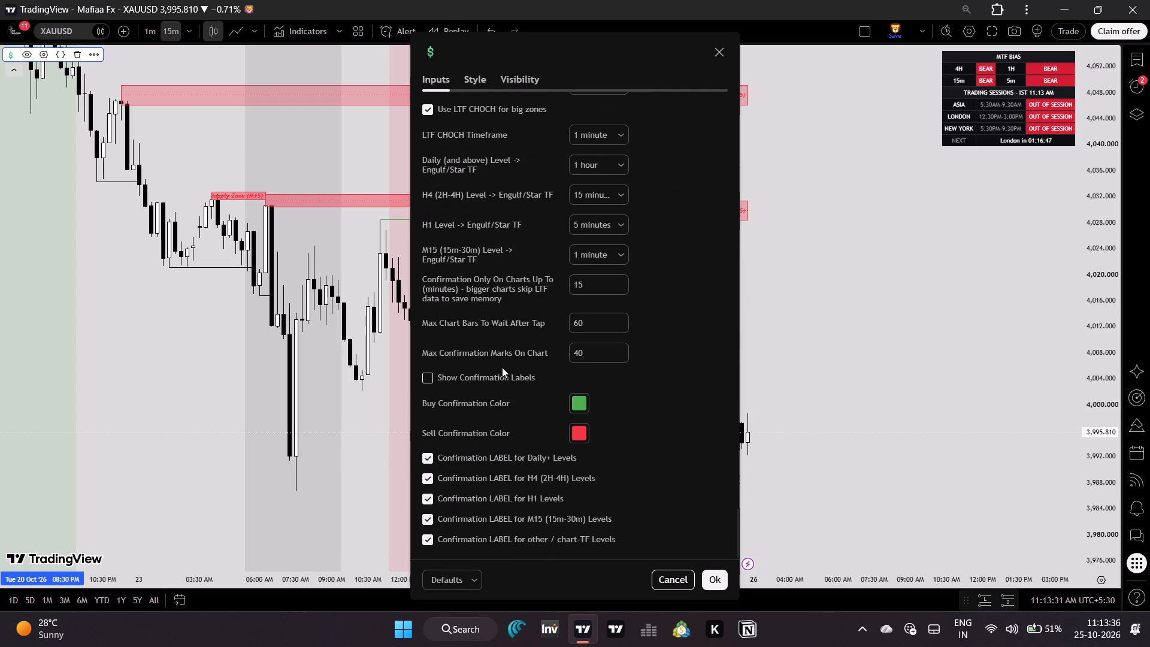
pyautogui.scroll(2, 502, 367)
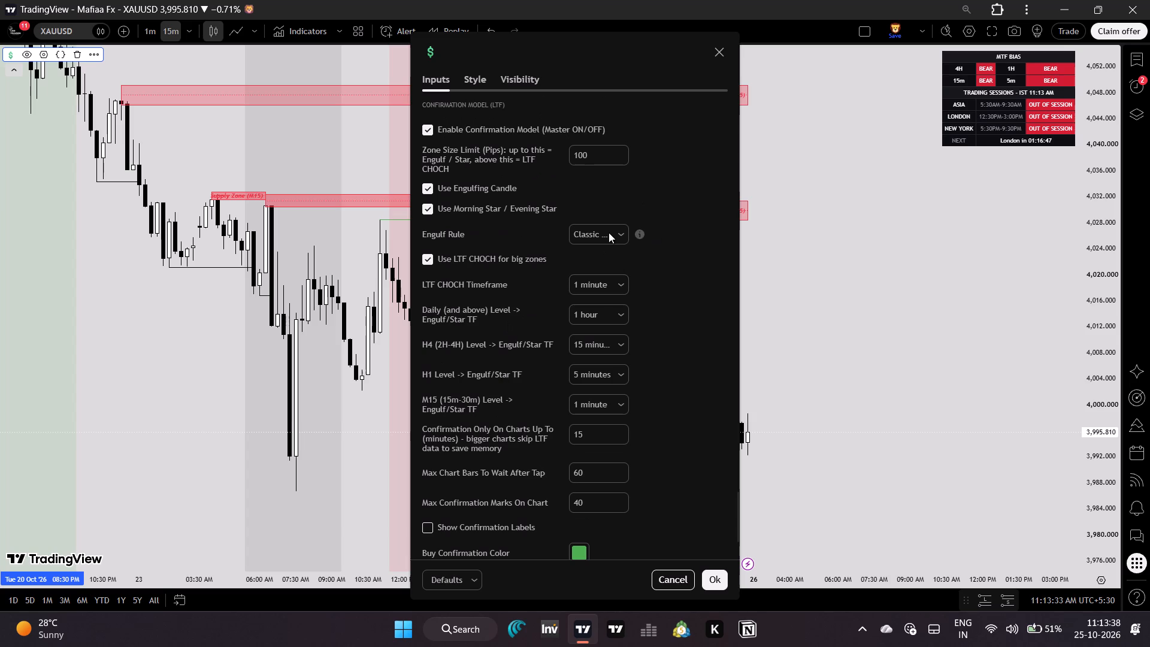
pyautogui.click(609, 232)
pyautogui.click(598, 261)
pyautogui.click(691, 267)
pyautogui.click(709, 570)
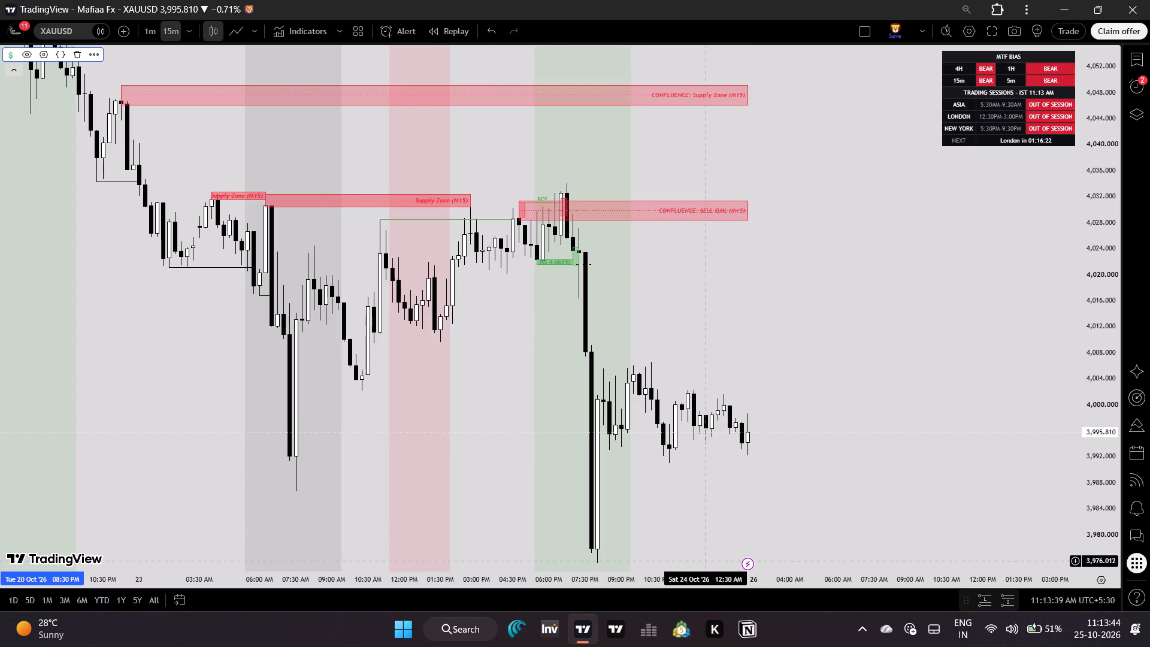
# Review the $ indicator's input settings down to the confirmation model section, including the available Engulf Rule options.
pyautogui.click(49, 57)
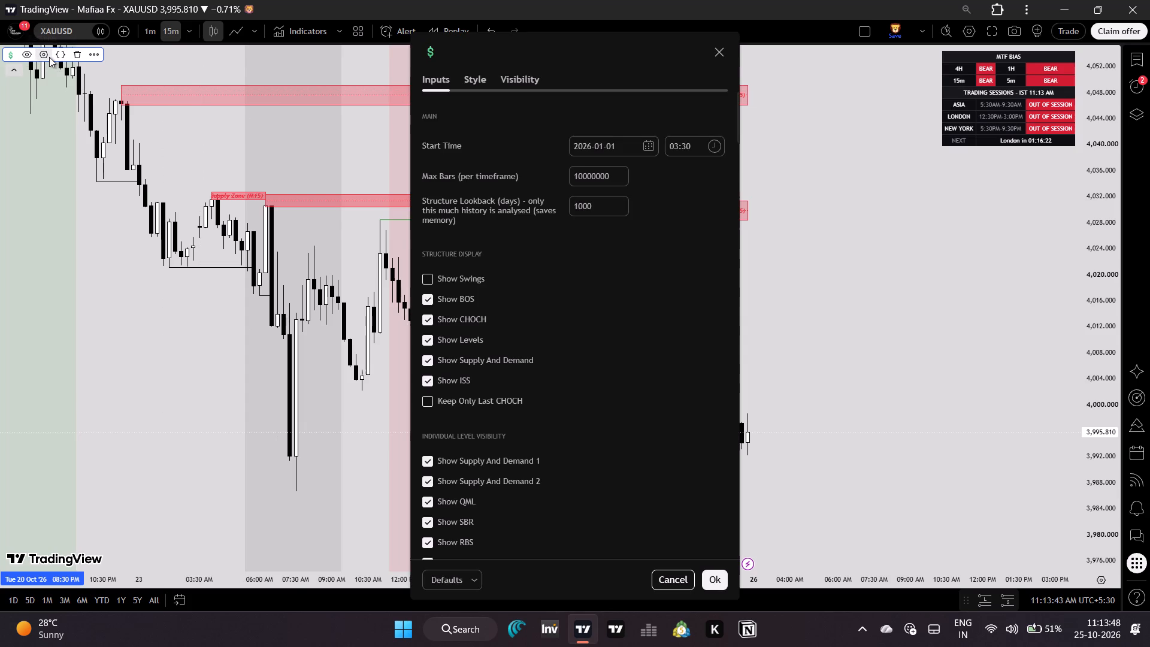
pyautogui.scroll(-20, 598, 343)
pyautogui.scroll(-7, 598, 343)
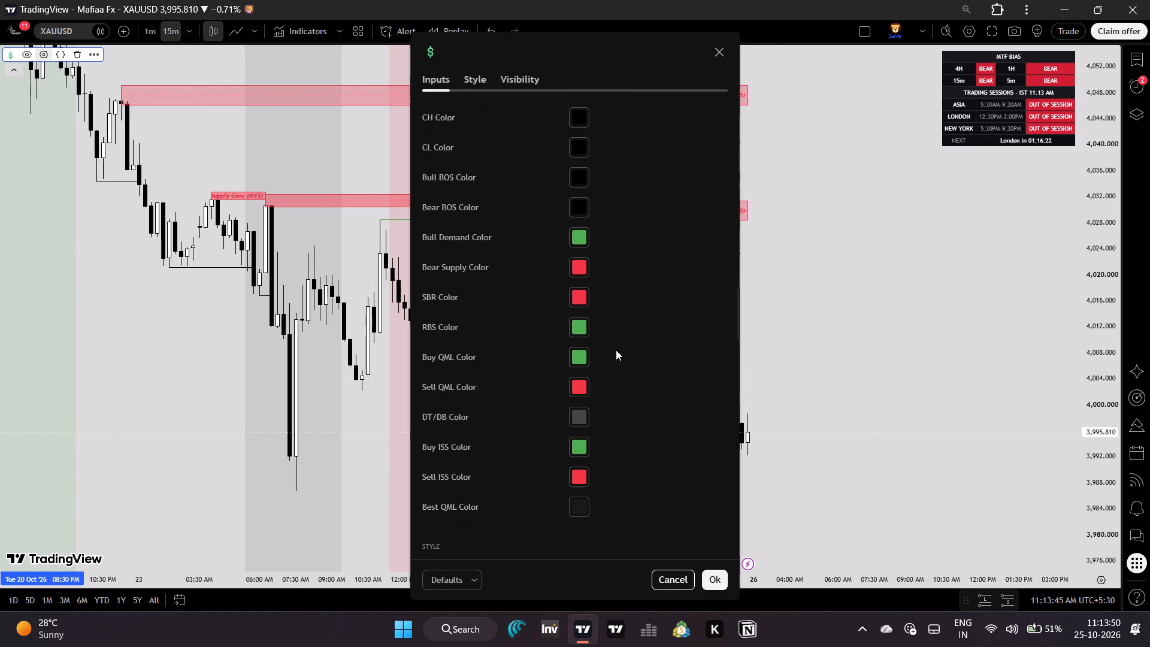
pyautogui.scroll(-8, 616, 350)
pyautogui.scroll(5, 626, 343)
pyautogui.scroll(-5, 627, 342)
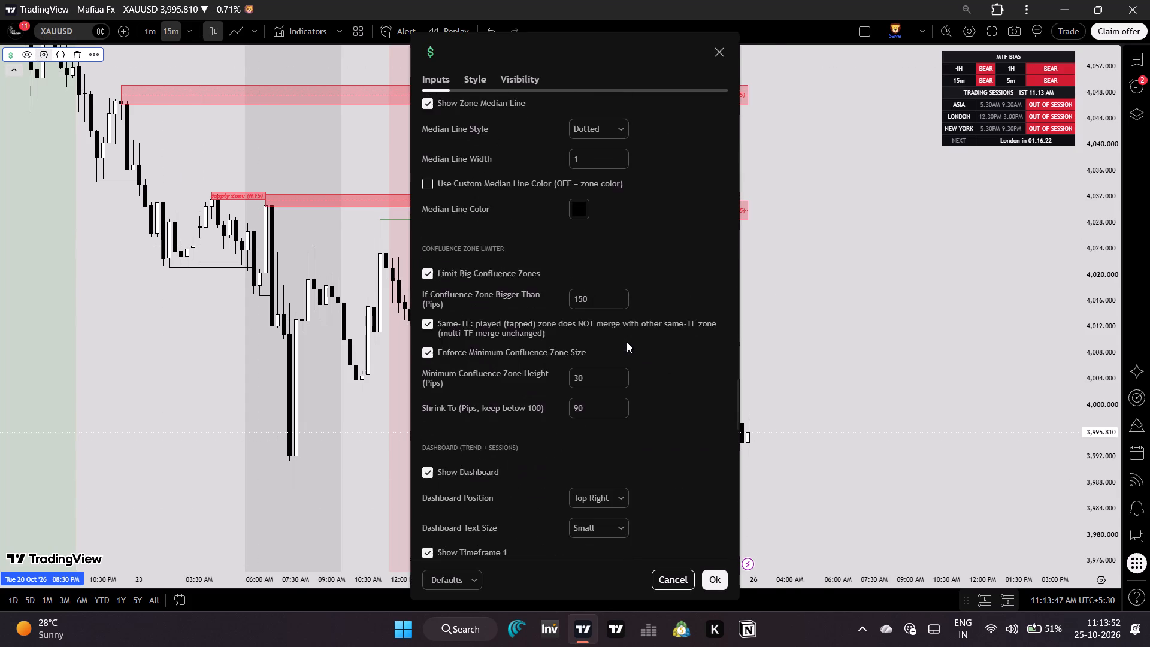
pyautogui.scroll(-9, 627, 342)
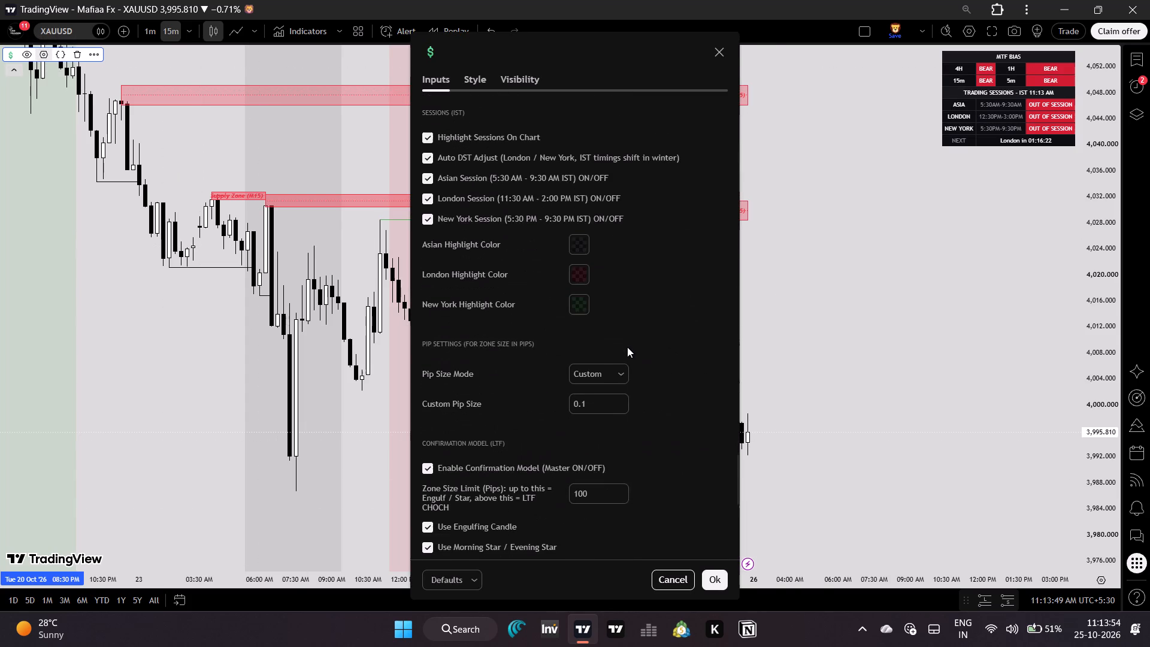
pyautogui.scroll(-15, 627, 347)
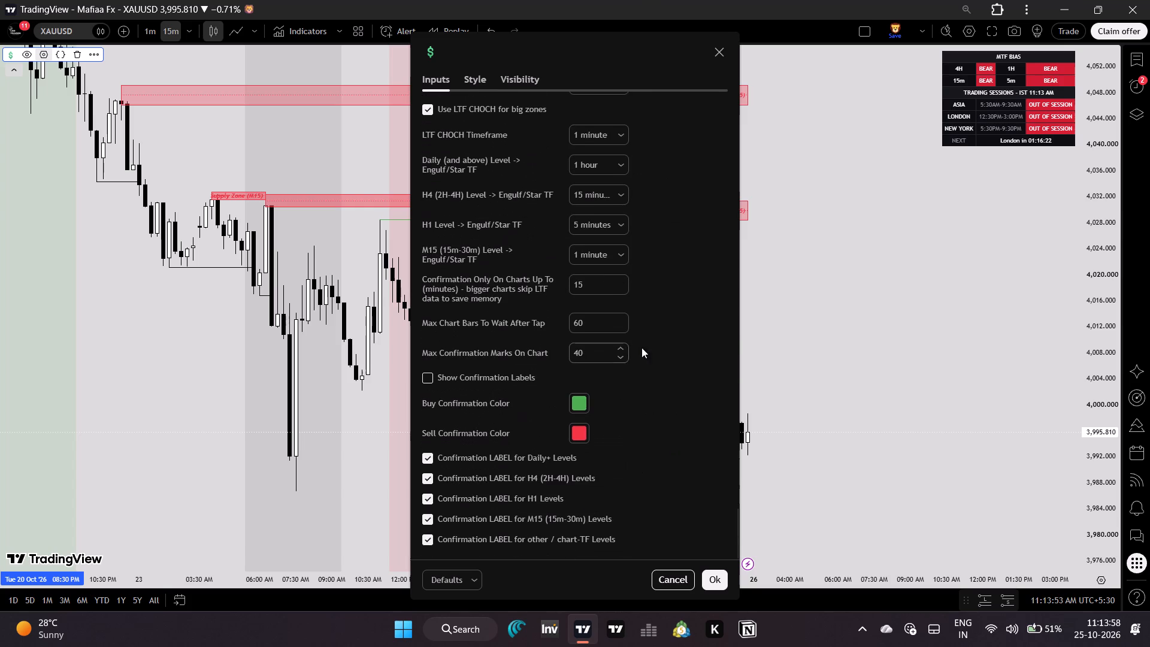
pyautogui.scroll(2, 651, 344)
pyautogui.click(602, 222)
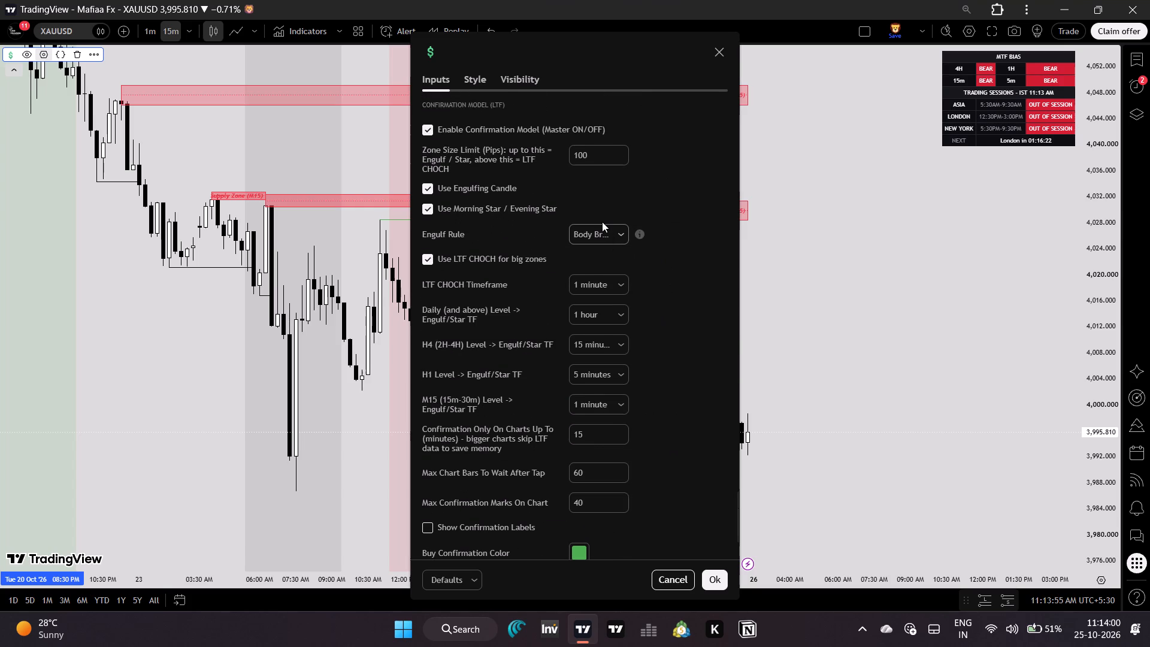
pyautogui.click(600, 234)
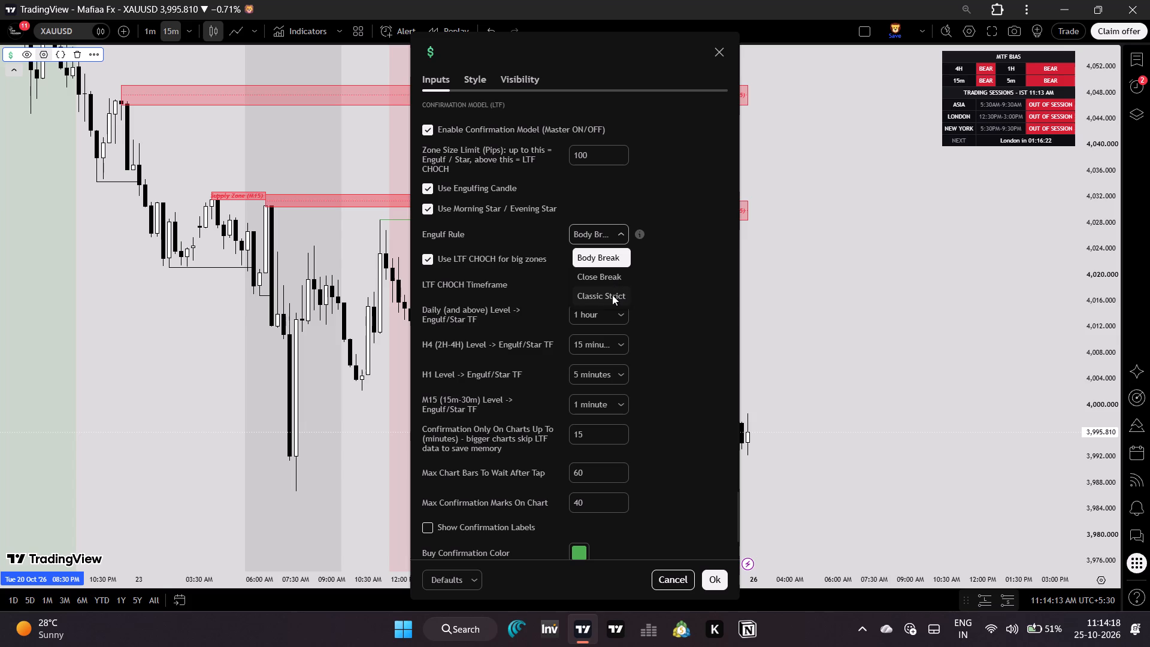
pyautogui.click(650, 274)
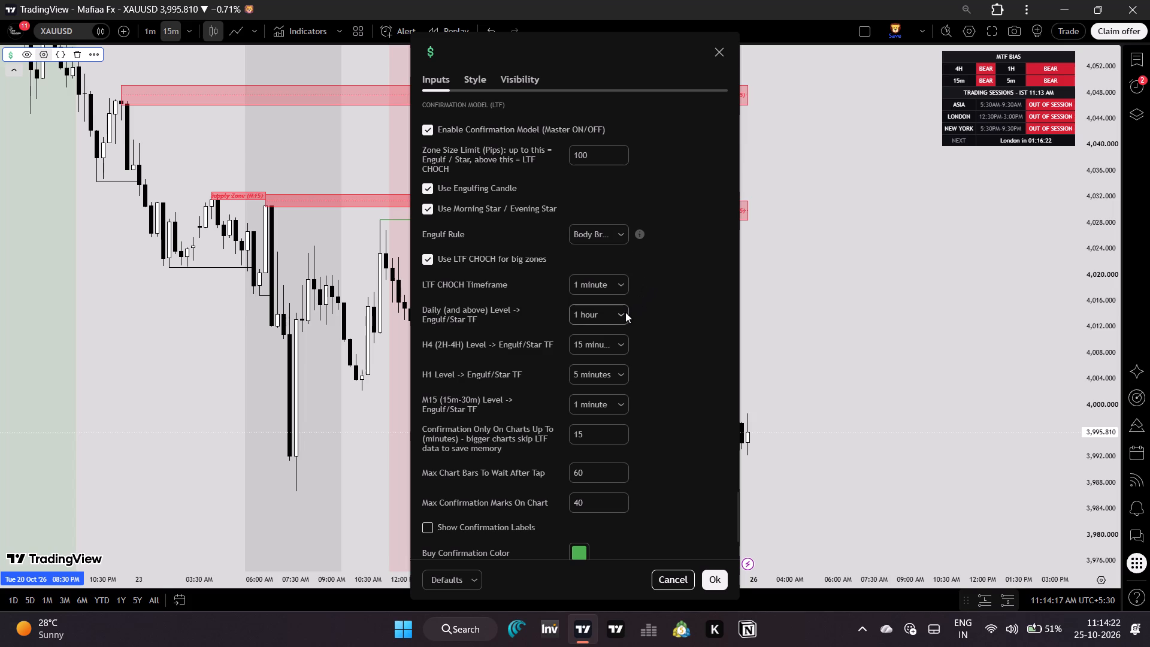
# Enable Show Confirmation Labels for the $ indicator and apply the settings to the 15-minute chart.
pyautogui.scroll(-2, 624, 321)
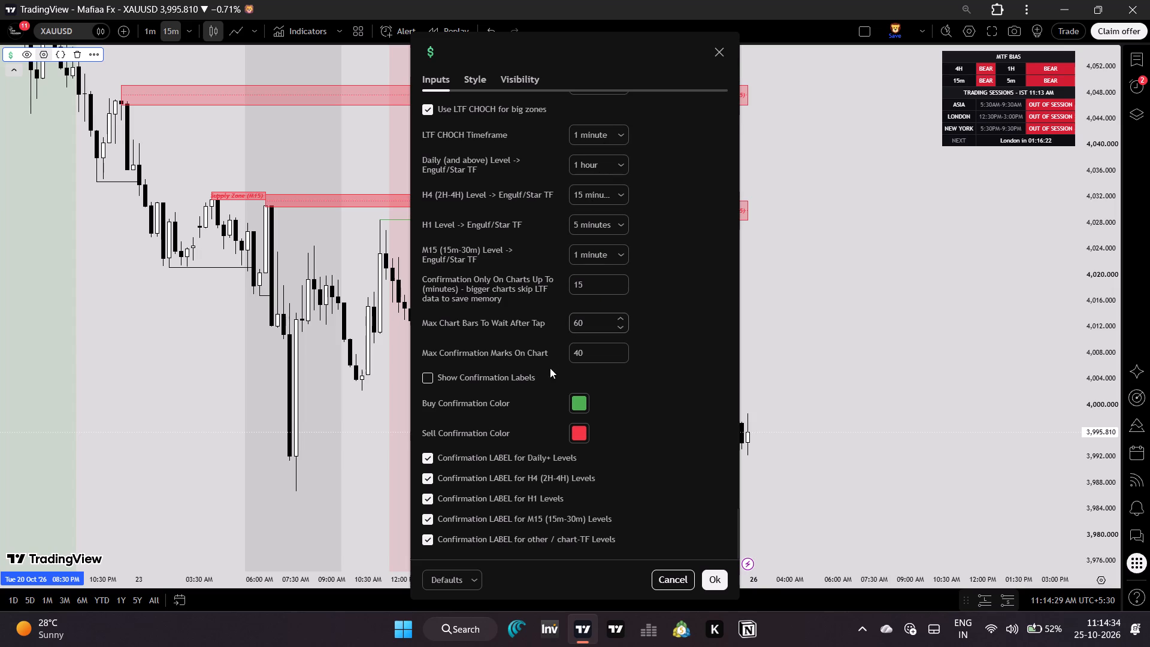
pyautogui.click(510, 374)
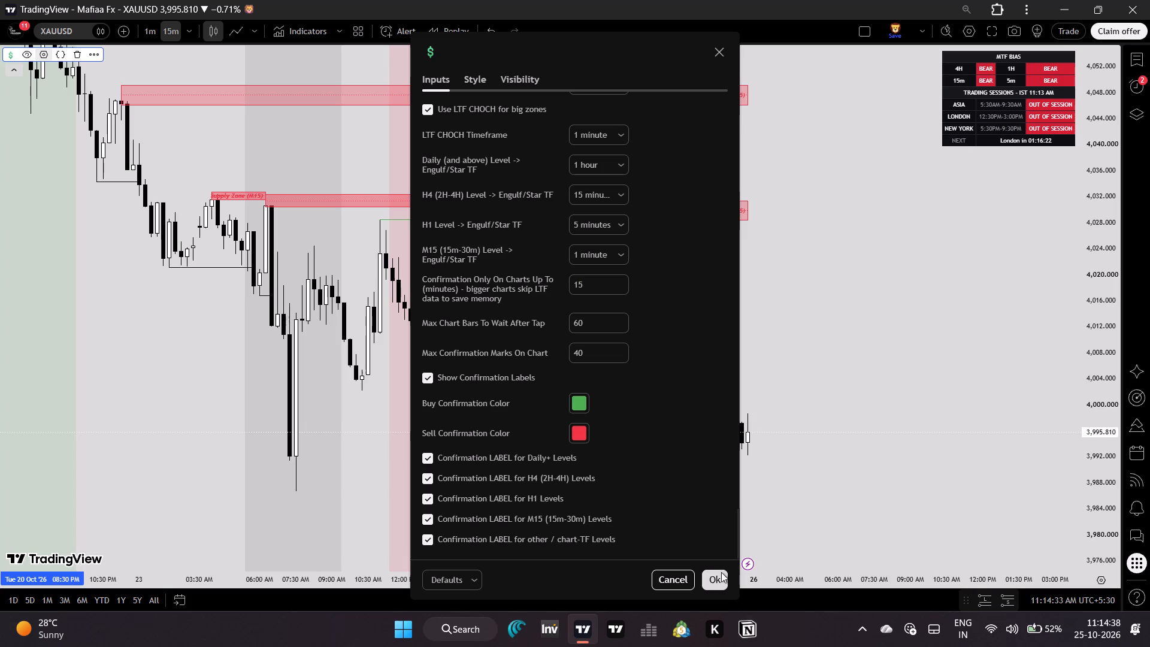
pyautogui.click(721, 565)
pyautogui.click(712, 576)
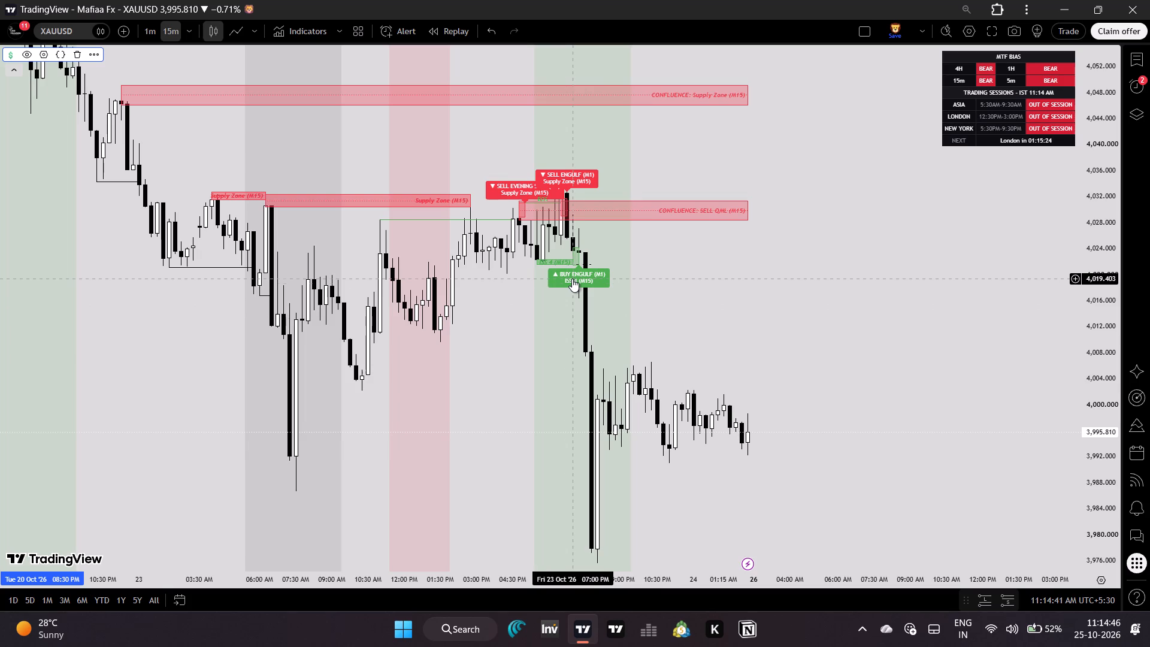
# Examine the buy and sell confirmation labels and their zones on the 15-minute XAUUSD chart back to mid-October.
pyautogui.moveTo(512, 313); pyautogui.dragTo(771, 386)
pyautogui.moveTo(703, 373); pyautogui.dragTo(772, 590)
pyautogui.moveTo(685, 375); pyautogui.dragTo(603, 477)
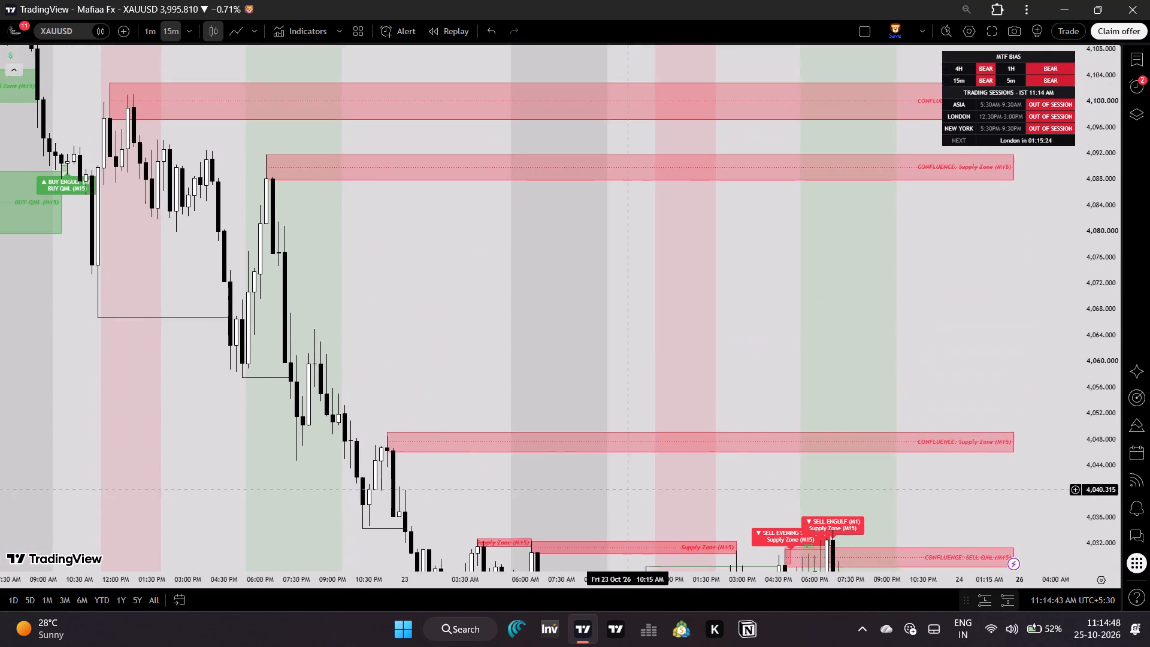
pyautogui.moveTo(603, 477); pyautogui.dragTo(626, 495)
pyautogui.moveTo(479, 398); pyautogui.dragTo(750, 546)
pyautogui.moveTo(734, 427); pyautogui.dragTo(910, 646)
pyautogui.moveTo(665, 500); pyautogui.dragTo(844, 536)
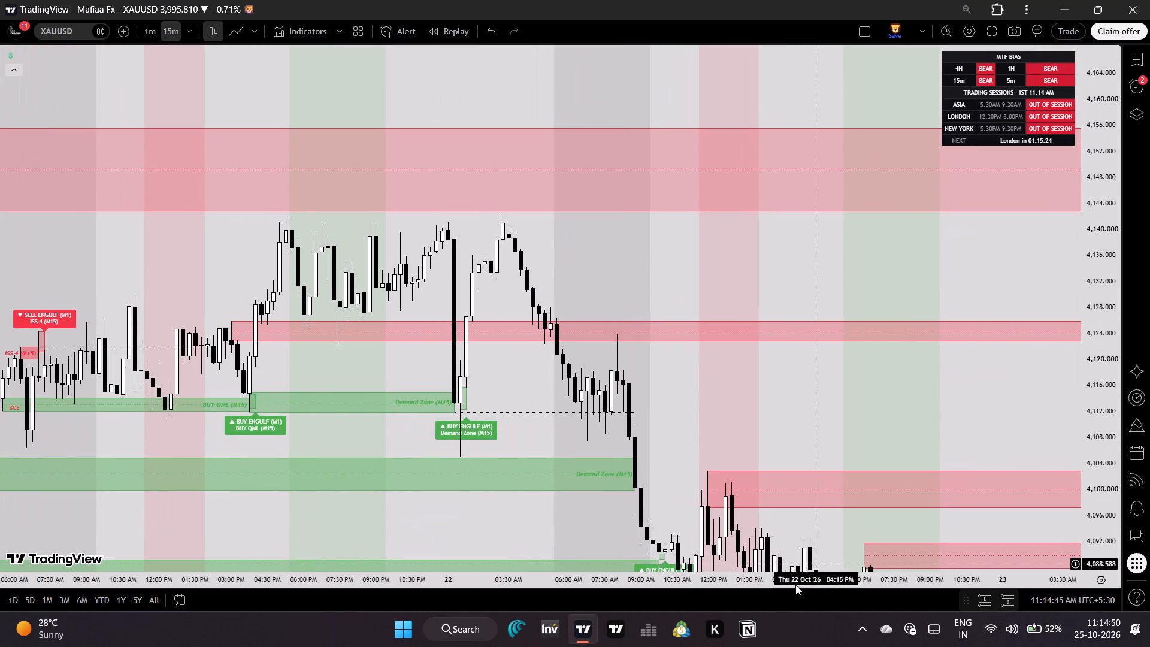
pyautogui.moveTo(767, 583); pyautogui.dragTo(991, 595)
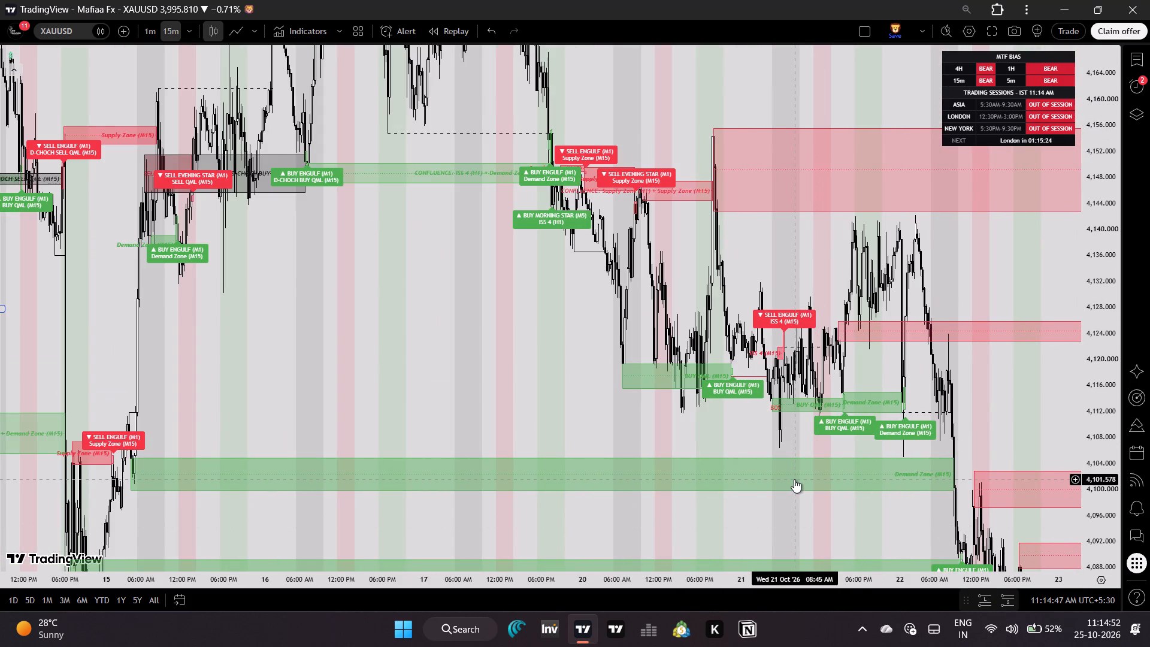
pyautogui.moveTo(769, 488); pyautogui.dragTo(670, 482)
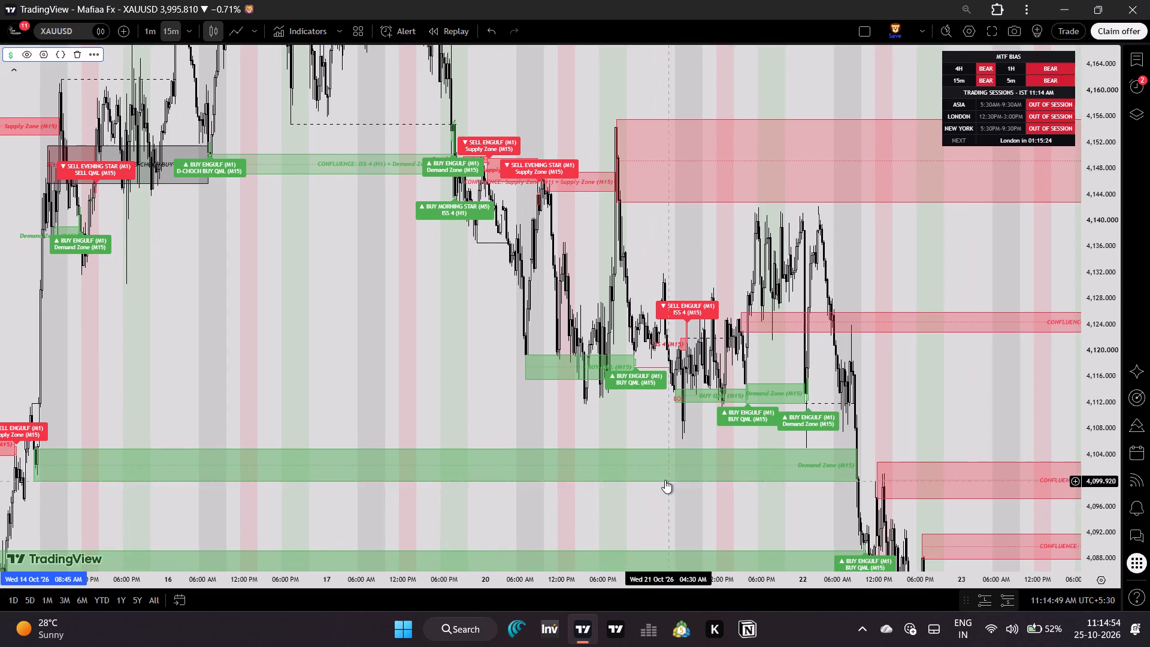
pyautogui.moveTo(661, 479); pyautogui.dragTo(752, 601)
pyautogui.moveTo(691, 469); pyautogui.dragTo(731, 521)
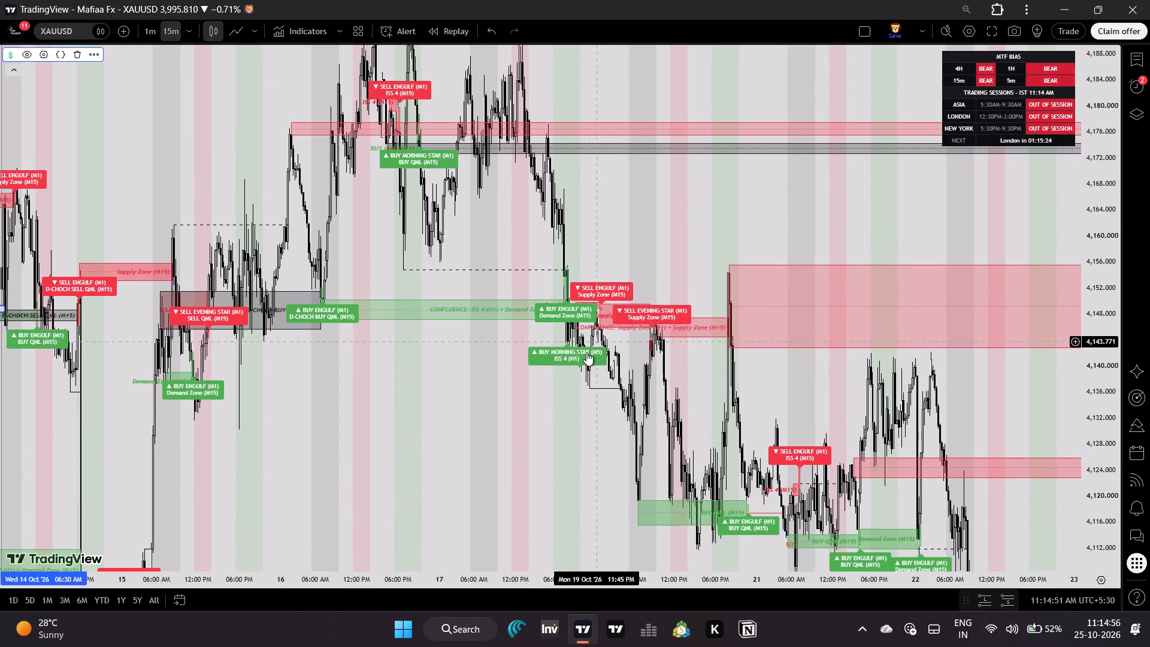
# Disable Show Confirmation Labels for the $ indicator, apply the settings and save the chart layout.
pyautogui.doubleClick(582, 352)
pyautogui.scroll(-20, 582, 350)
pyautogui.scroll(-6, 582, 350)
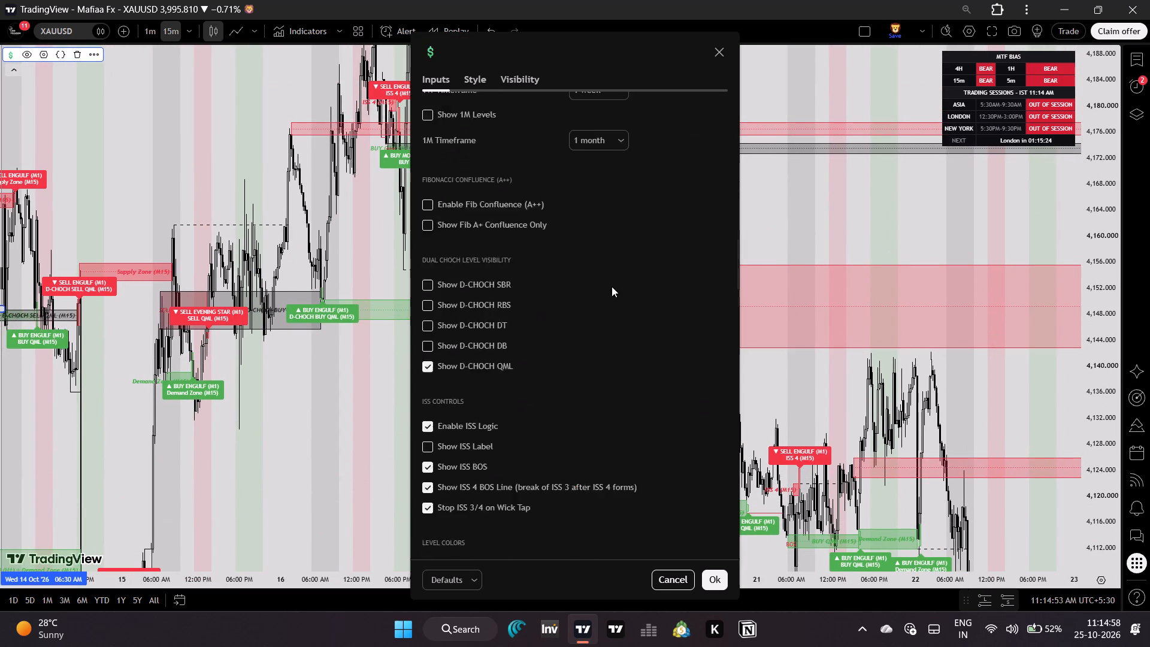
pyautogui.scroll(-20, 612, 286)
pyautogui.scroll(-6, 612, 286)
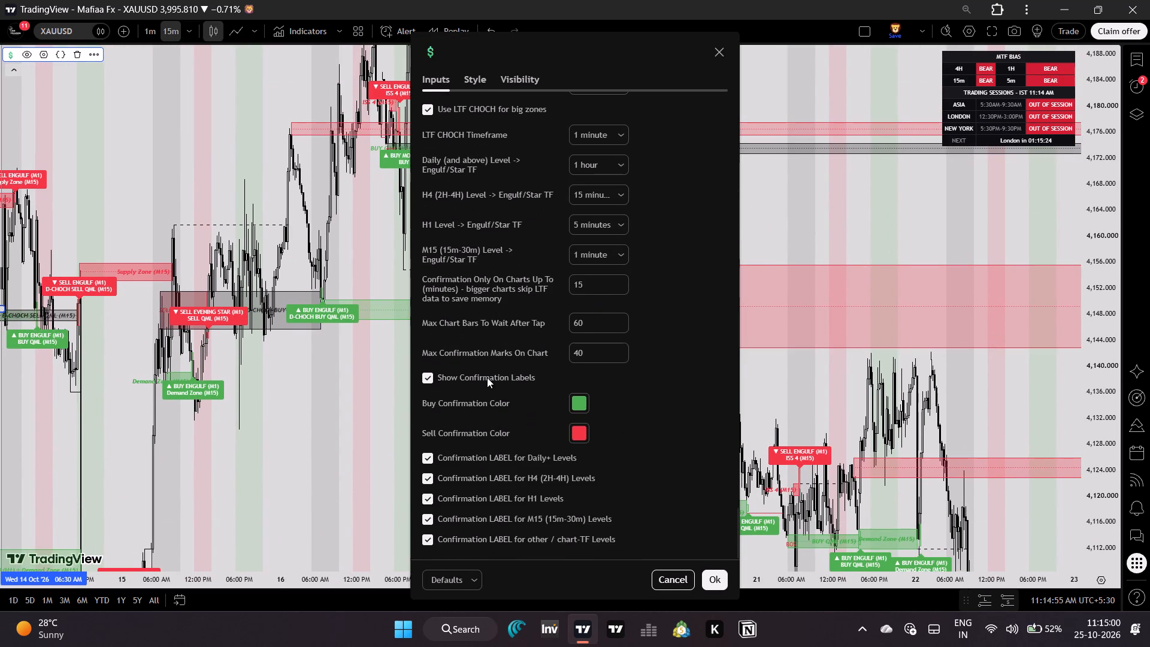
pyautogui.click(487, 377)
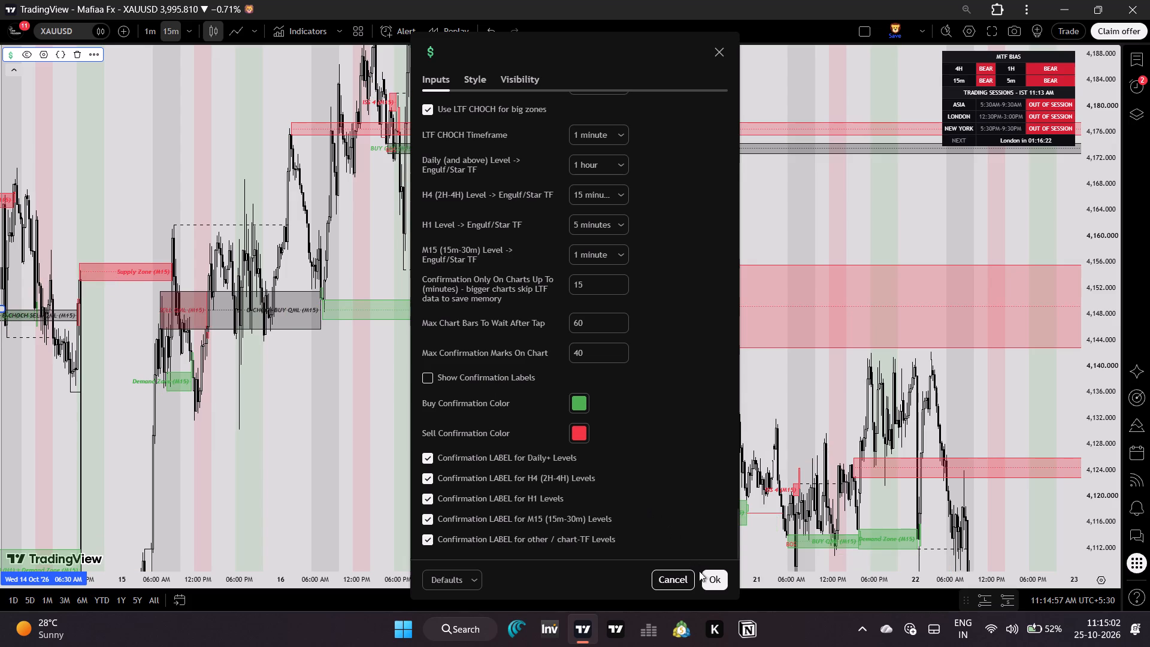
pyautogui.click(710, 576)
pyautogui.click(897, 26)
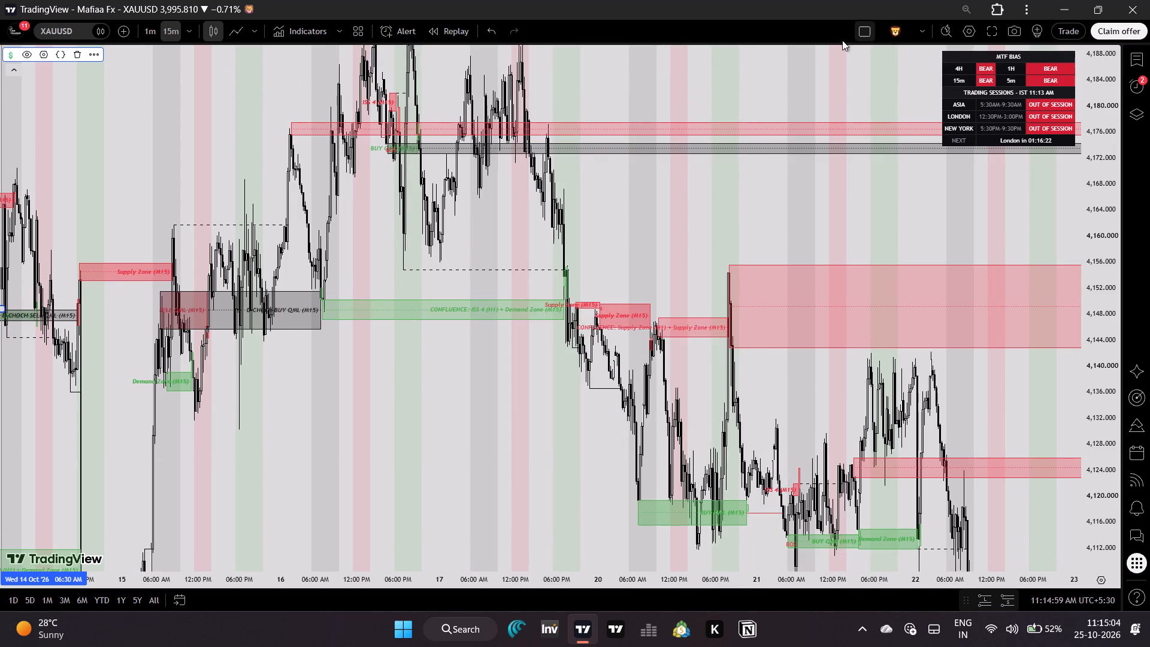
# Switch XAUUSD to the 1-minute timeframe and bring the most recent candles and zones into view.
pyautogui.click(149, 23)
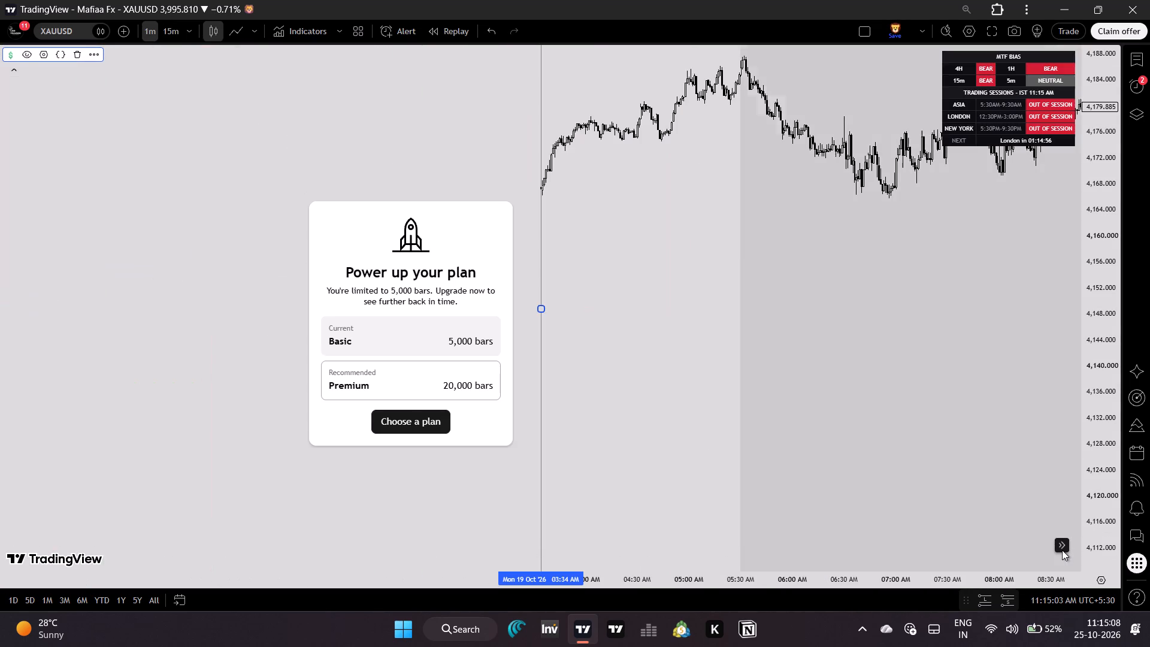
pyautogui.click(1062, 550)
pyautogui.moveTo(982, 534); pyautogui.dragTo(839, 68)
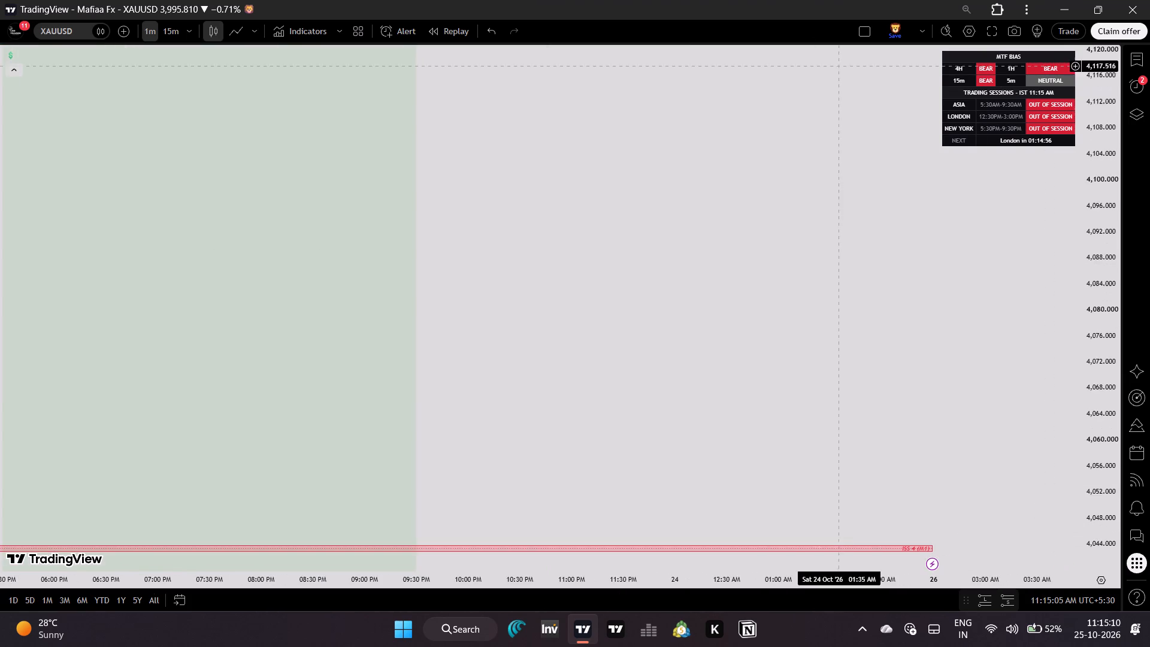
pyautogui.moveTo(793, 409); pyautogui.dragTo(751, 0)
pyautogui.moveTo(777, 435); pyautogui.dragTo(745, 246)
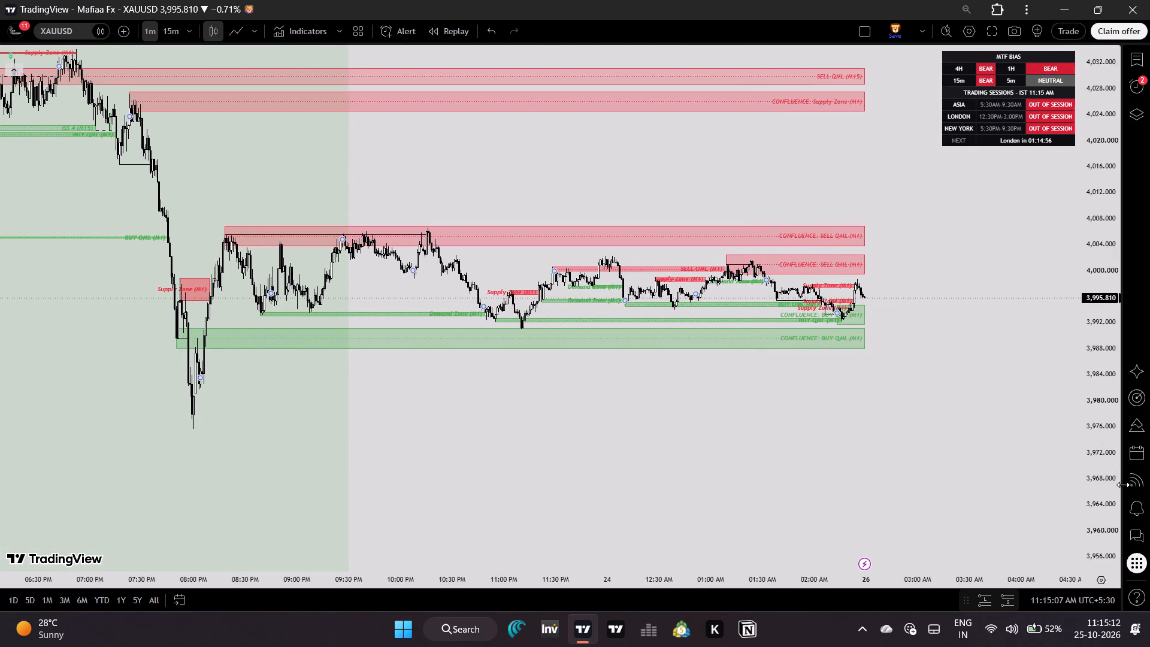
# Examine the M1 and M15 supply, demand and QML zones on the 1-minute chart around the 23 October afternoon and evening.
pyautogui.moveTo(1085, 518); pyautogui.dragTo(1049, 186)
pyautogui.moveTo(906, 270); pyautogui.dragTo(1050, 549)
pyautogui.moveTo(688, 223); pyautogui.dragTo(869, 535)
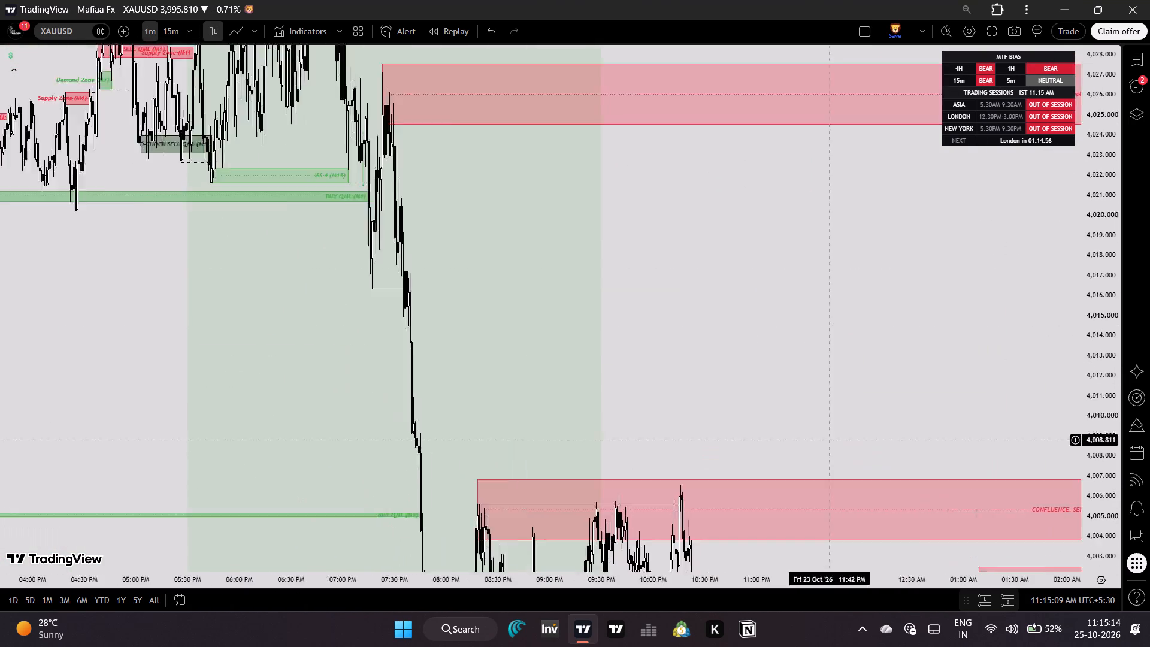
pyautogui.moveTo(869, 535); pyautogui.dragTo(876, 551)
pyautogui.moveTo(679, 340); pyautogui.dragTo(844, 517)
pyautogui.moveTo(618, 402); pyautogui.dragTo(847, 437)
pyautogui.moveTo(561, 401); pyautogui.dragTo(765, 399)
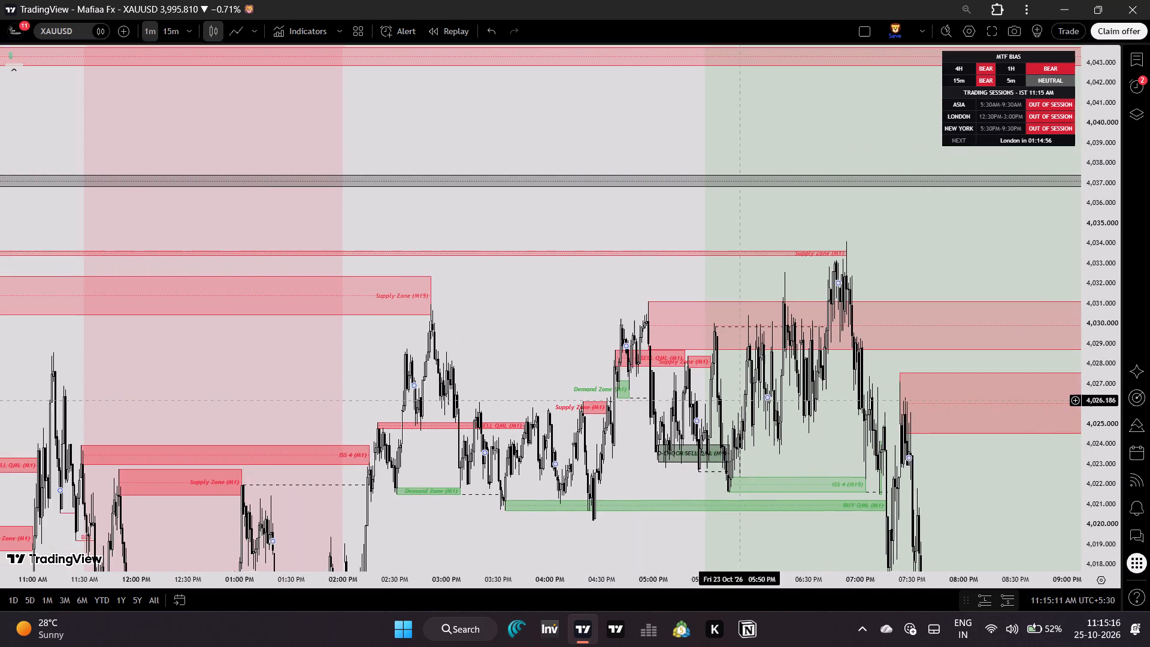
pyautogui.moveTo(765, 399); pyautogui.dragTo(766, 399)
pyautogui.moveTo(540, 376); pyautogui.dragTo(641, 383)
pyautogui.moveTo(607, 581); pyautogui.dragTo(389, 532)
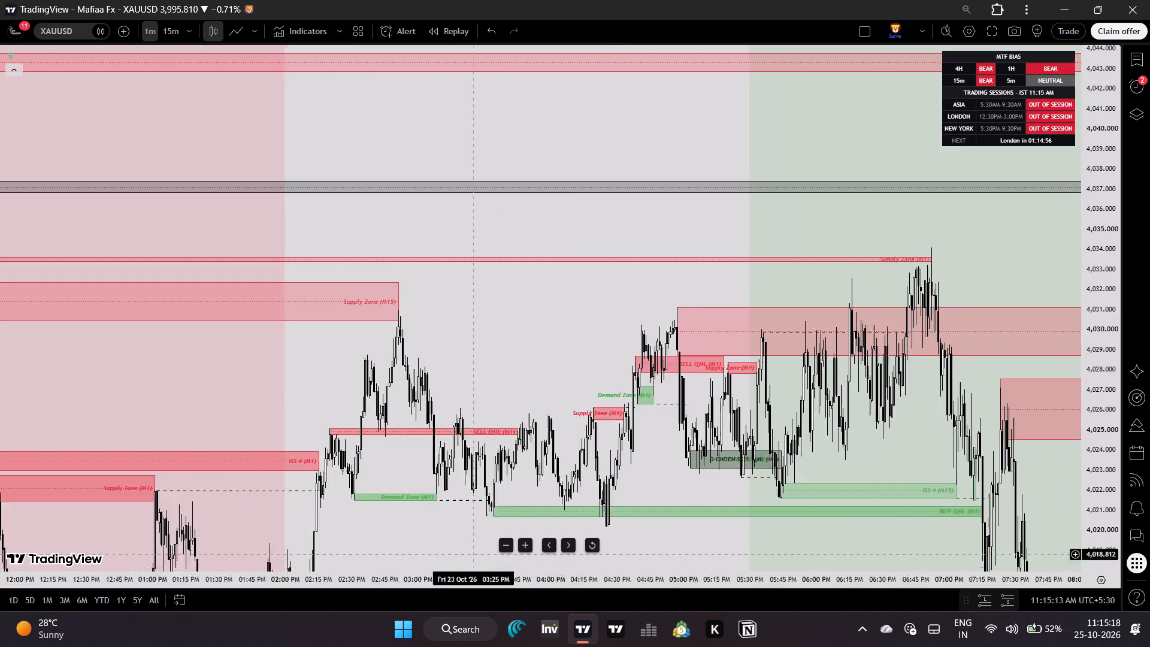
pyautogui.moveTo(389, 532); pyautogui.dragTo(123, 466)
pyautogui.moveTo(273, 412); pyautogui.dragTo(429, 411)
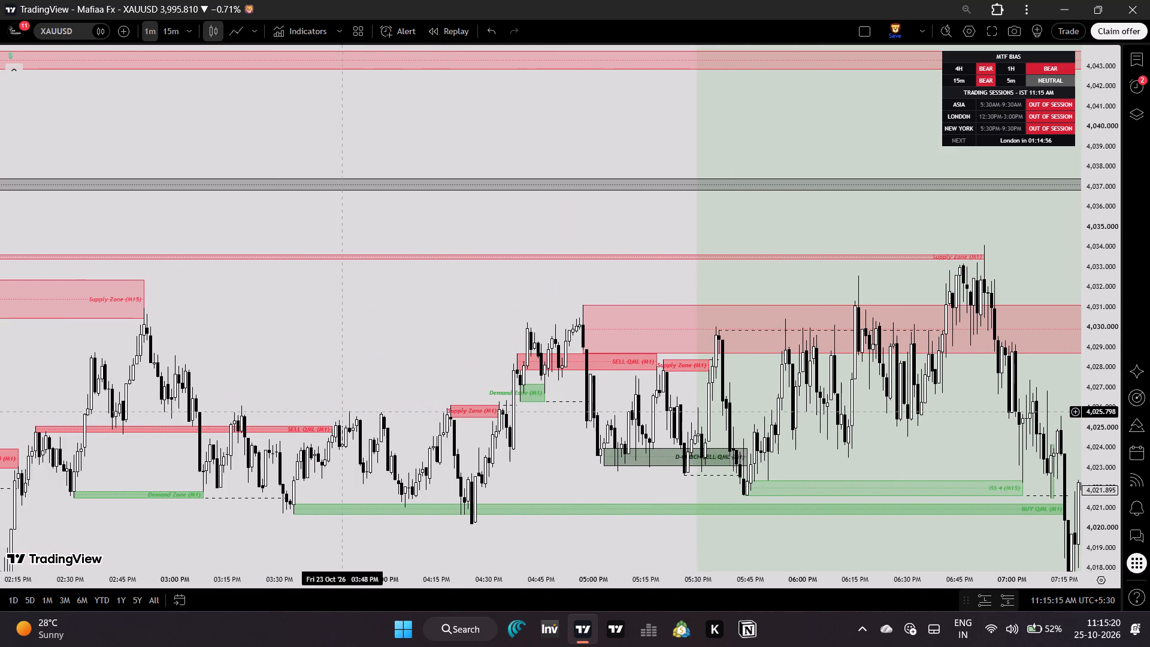
pyautogui.moveTo(365, 412); pyautogui.dragTo(519, 406)
pyautogui.moveTo(453, 407); pyautogui.dragTo(532, 404)
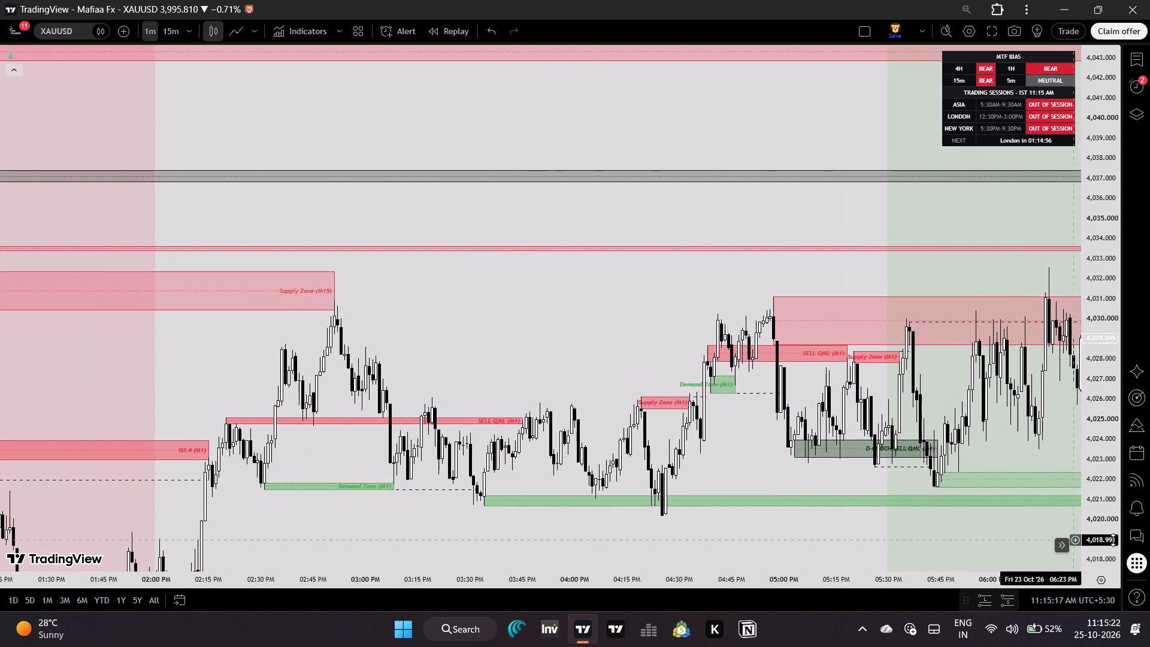
# Inspect at closer scale the M15 supply zone and nearby M1 levels around 3:00 PM on 23 October.
pyautogui.moveTo(1095, 533); pyautogui.dragTo(1071, 401)
pyautogui.moveTo(659, 431); pyautogui.dragTo(911, 337)
pyautogui.moveTo(707, 359); pyautogui.dragTo(786, 360)
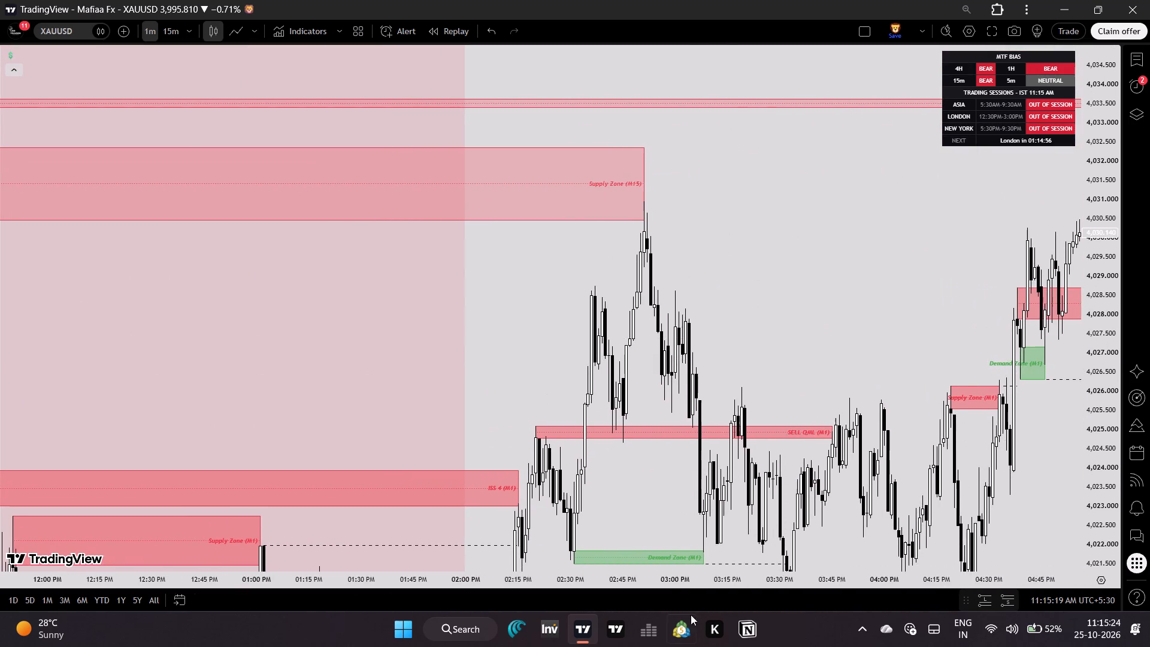
pyautogui.moveTo(698, 582); pyautogui.dragTo(494, 561)
pyautogui.moveTo(515, 485); pyautogui.dragTo(585, 449)
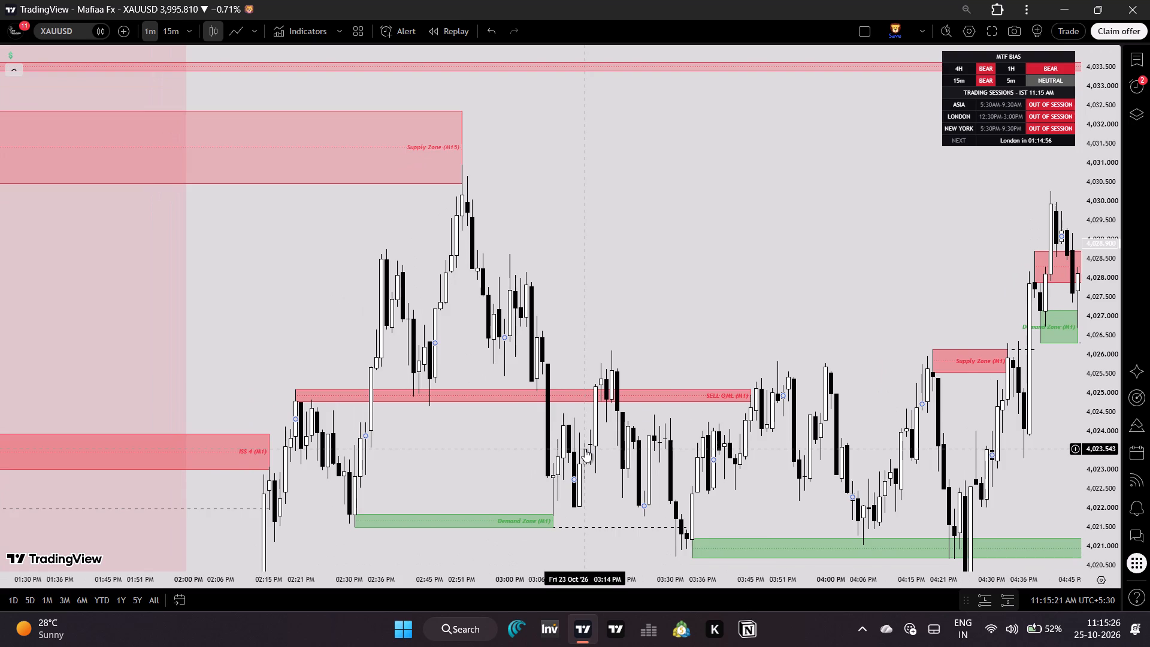
pyautogui.moveTo(499, 467); pyautogui.dragTo(704, 316)
pyautogui.moveTo(564, 353); pyautogui.dragTo(543, 519)
pyautogui.moveTo(612, 437); pyautogui.dragTo(536, 540)
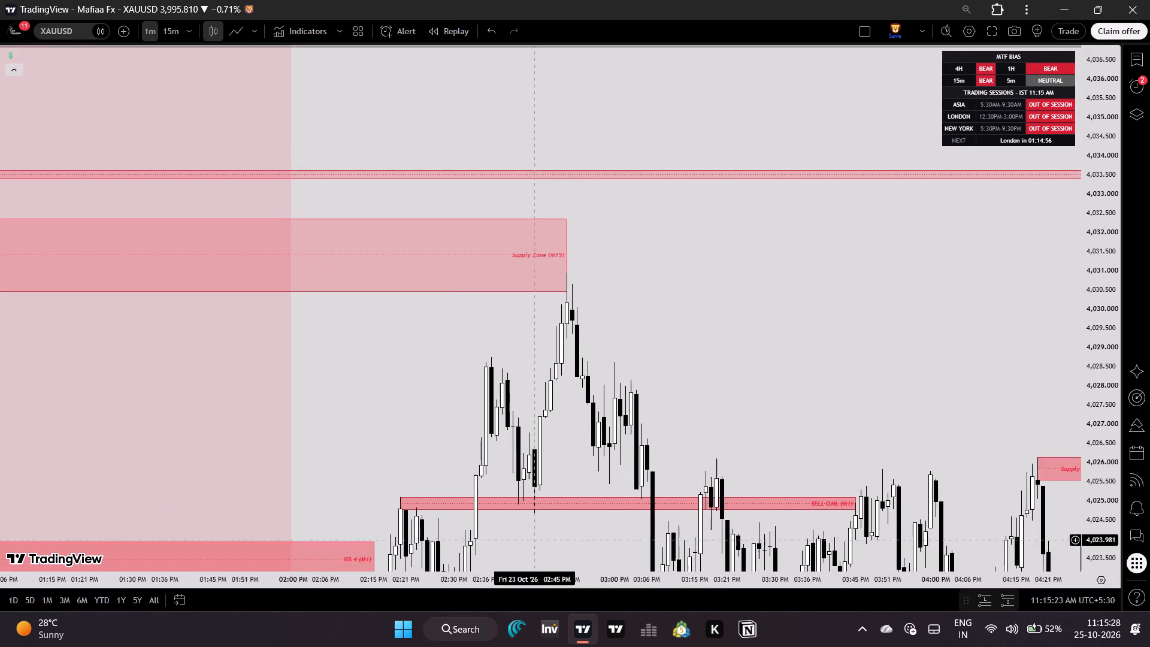
# Trace the M15 supply zone back to its origin in the early morning of 23 October on the 1-minute chart.
pyautogui.moveTo(647, 452); pyautogui.dragTo(228, 445)
pyautogui.moveTo(713, 417); pyautogui.dragTo(259, 425)
pyautogui.moveTo(599, 430); pyautogui.dragTo(261, 437)
pyautogui.moveTo(324, 430); pyautogui.dragTo(1052, 487)
pyautogui.moveTo(178, 442); pyautogui.dragTo(719, 442)
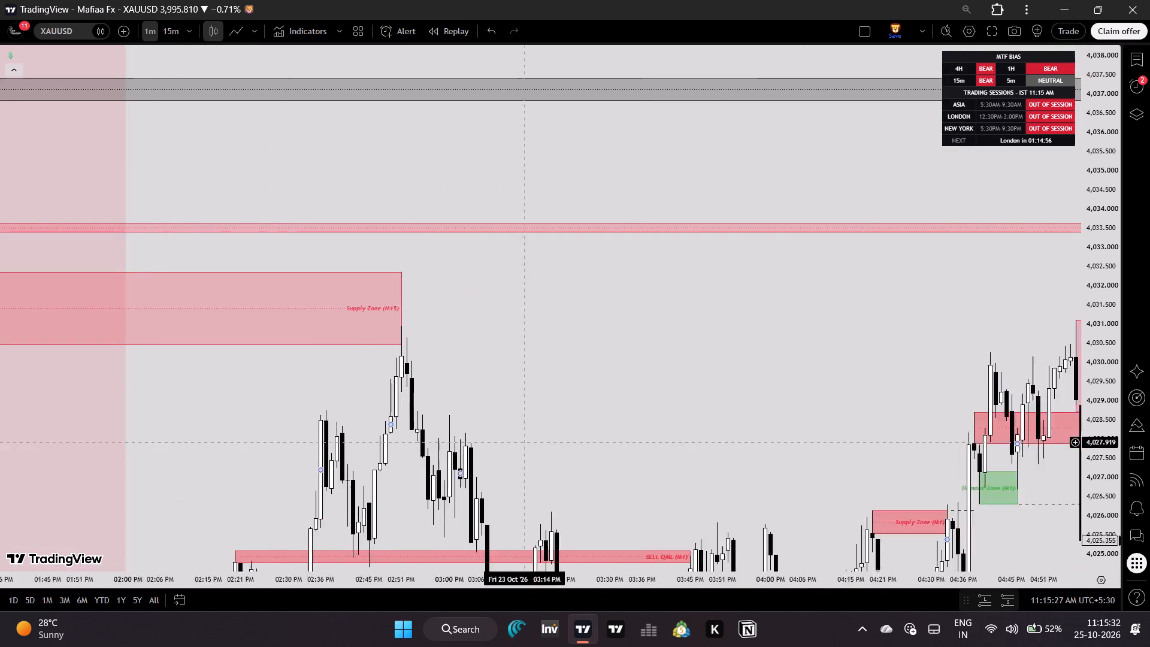
pyautogui.moveTo(719, 442); pyautogui.dragTo(780, 450)
pyautogui.moveTo(338, 413); pyautogui.dragTo(640, 419)
pyautogui.moveTo(339, 427); pyautogui.dragTo(753, 427)
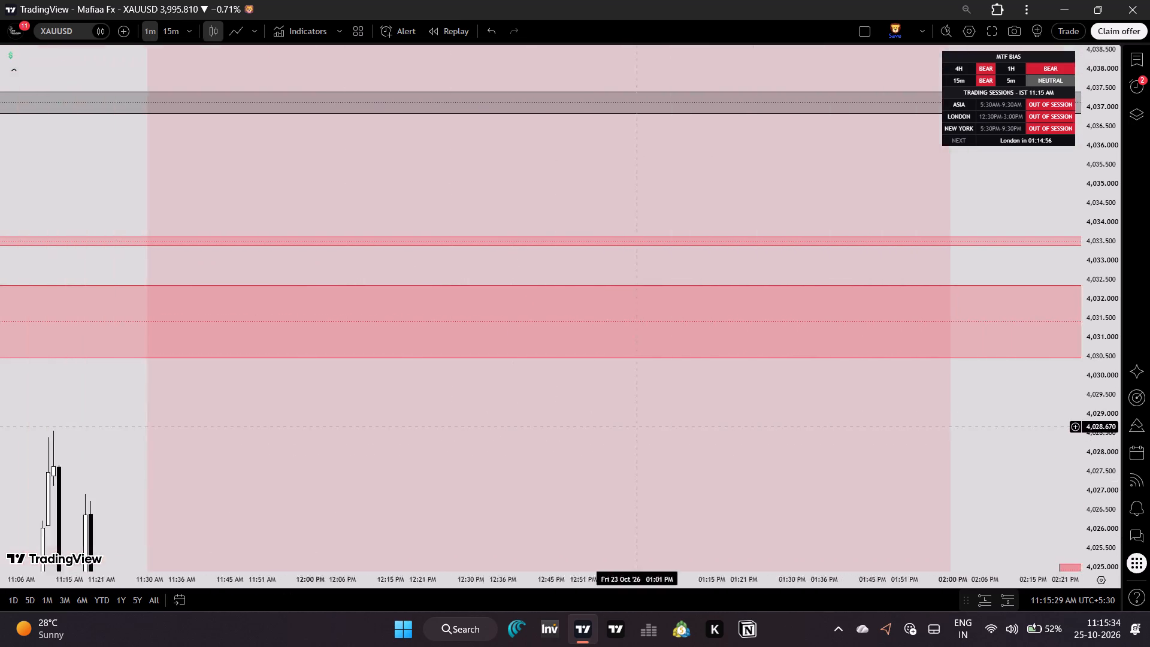
pyautogui.moveTo(753, 427); pyautogui.dragTo(794, 427)
pyautogui.moveTo(398, 453); pyautogui.dragTo(799, 420)
pyautogui.moveTo(345, 468); pyautogui.dragTo(891, 467)
pyautogui.moveTo(444, 479); pyautogui.dragTo(845, 470)
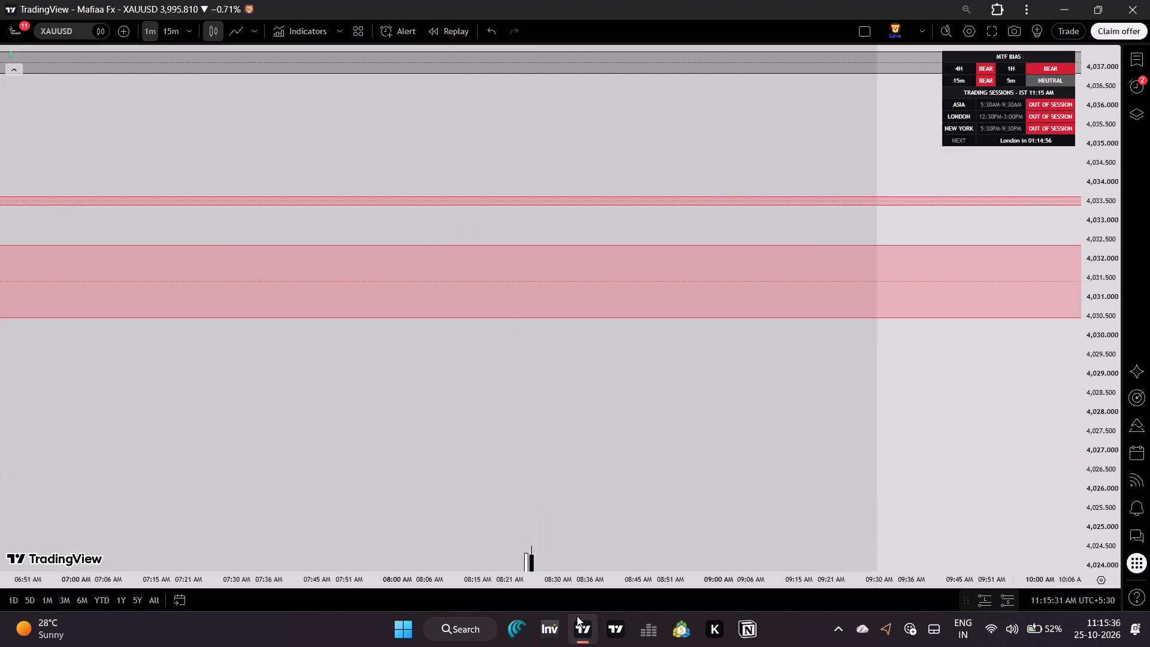
pyautogui.moveTo(595, 581); pyautogui.dragTo(991, 618)
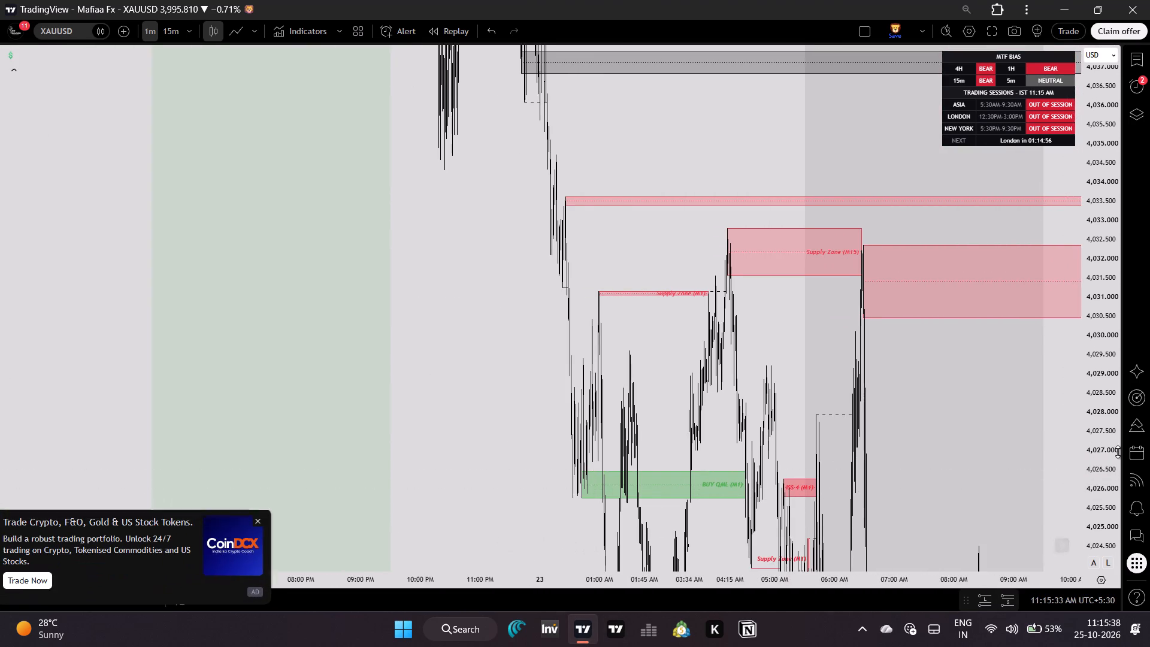
pyautogui.moveTo(1106, 465); pyautogui.dragTo(1094, 598)
pyautogui.moveTo(918, 540); pyautogui.dragTo(640, 456)
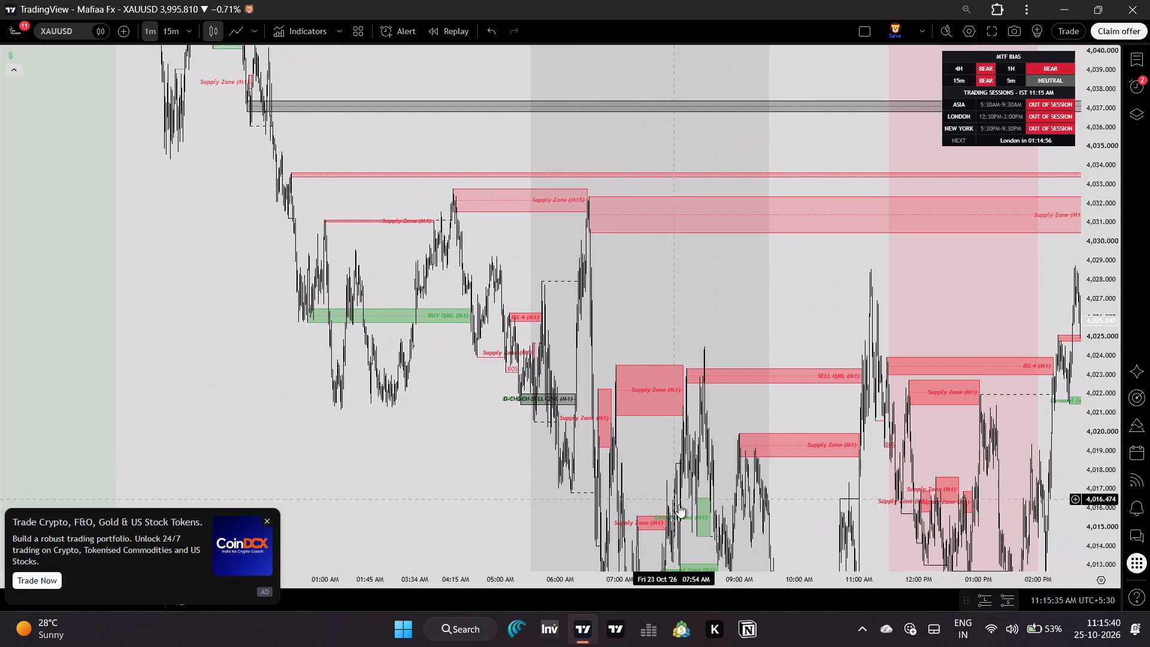
# Disable Show 1m Levels in the $ indicator's selected timeframe settings and apply the change.
pyautogui.doubleClick(644, 387)
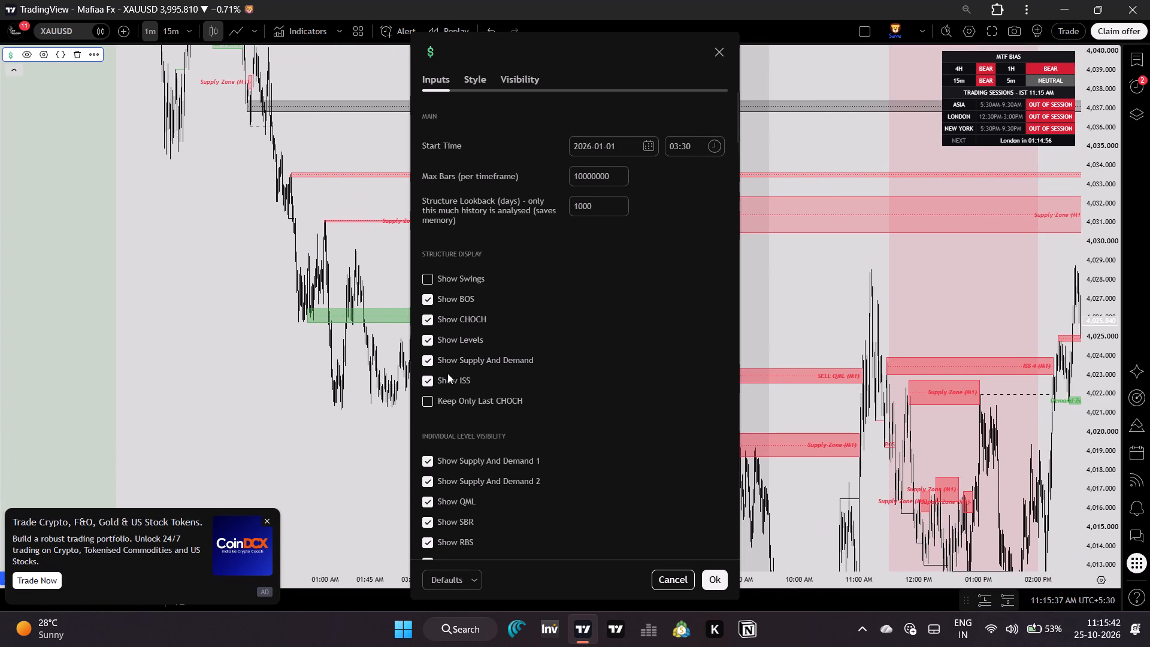
pyautogui.scroll(-15, 462, 368)
pyautogui.scroll(6, 467, 368)
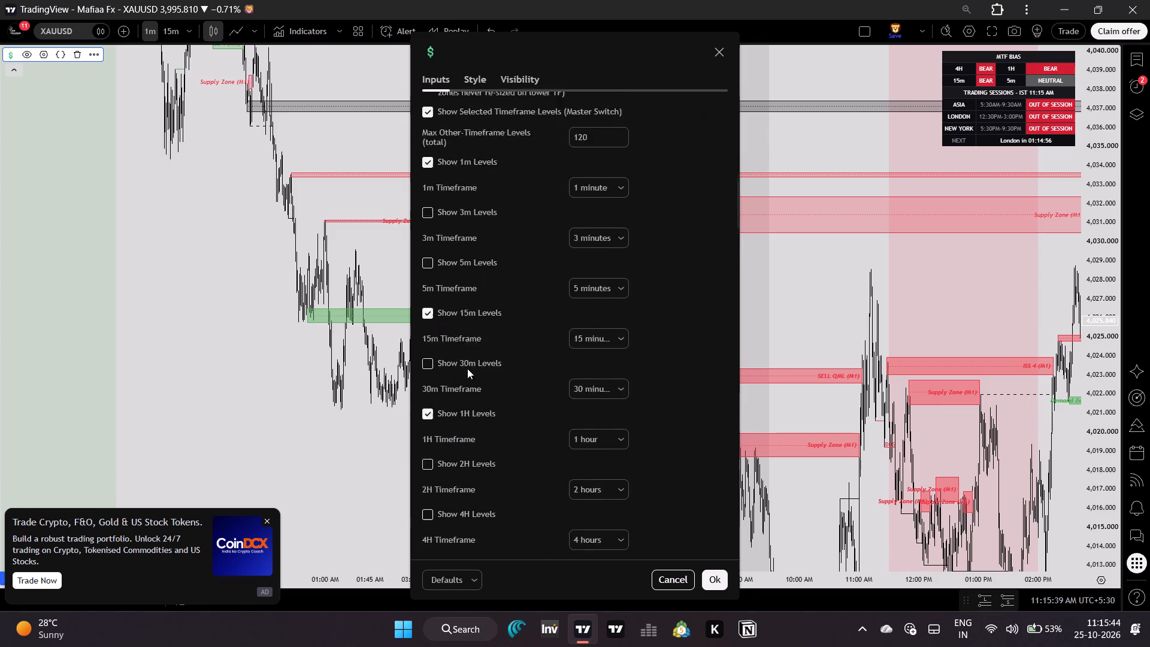
pyautogui.click(483, 270)
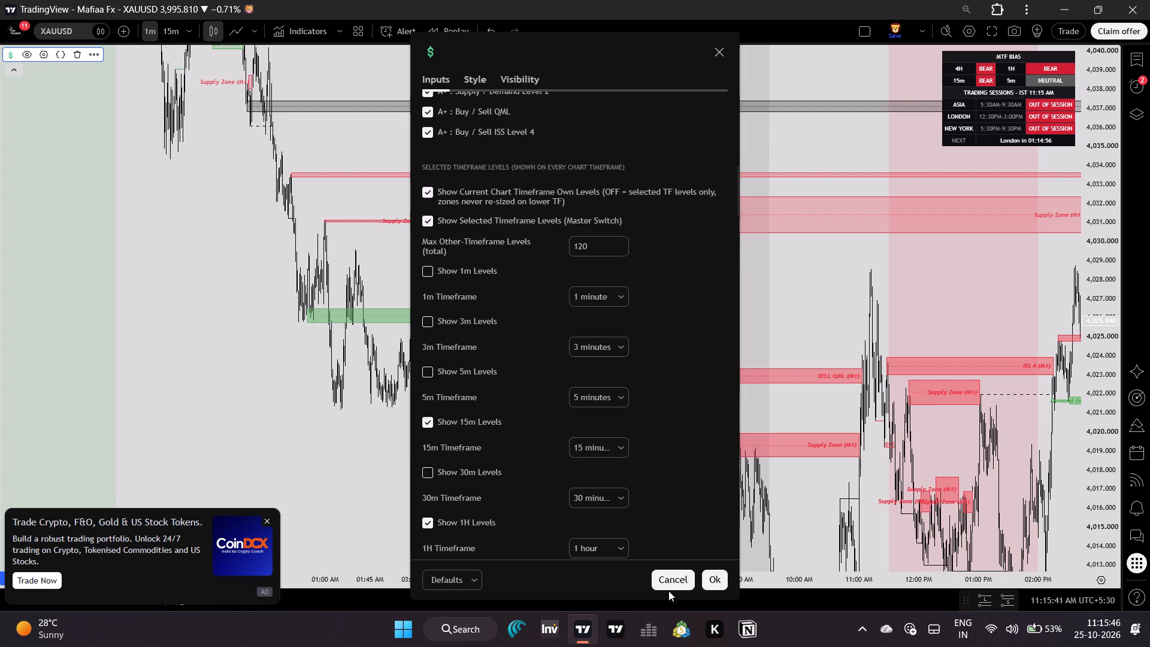
pyautogui.click(712, 582)
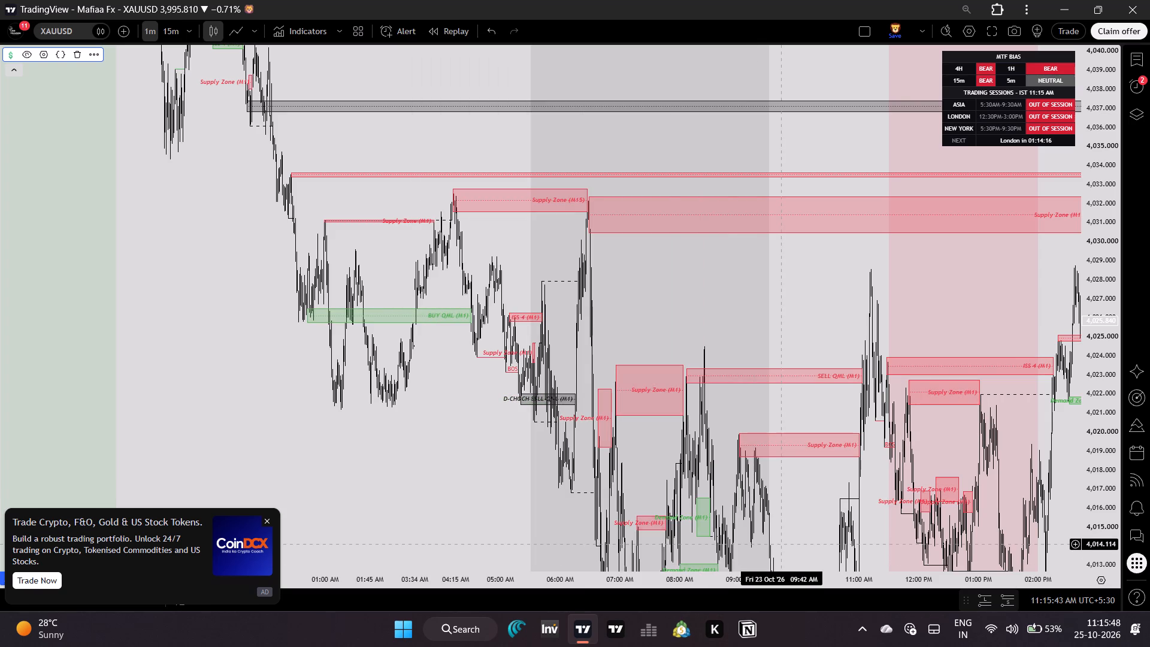
# Disable Show Current Chart Timeframe Own Levels in the $ indicator's selected timeframe settings and apply the change.
pyautogui.moveTo(761, 581); pyautogui.dragTo(494, 579)
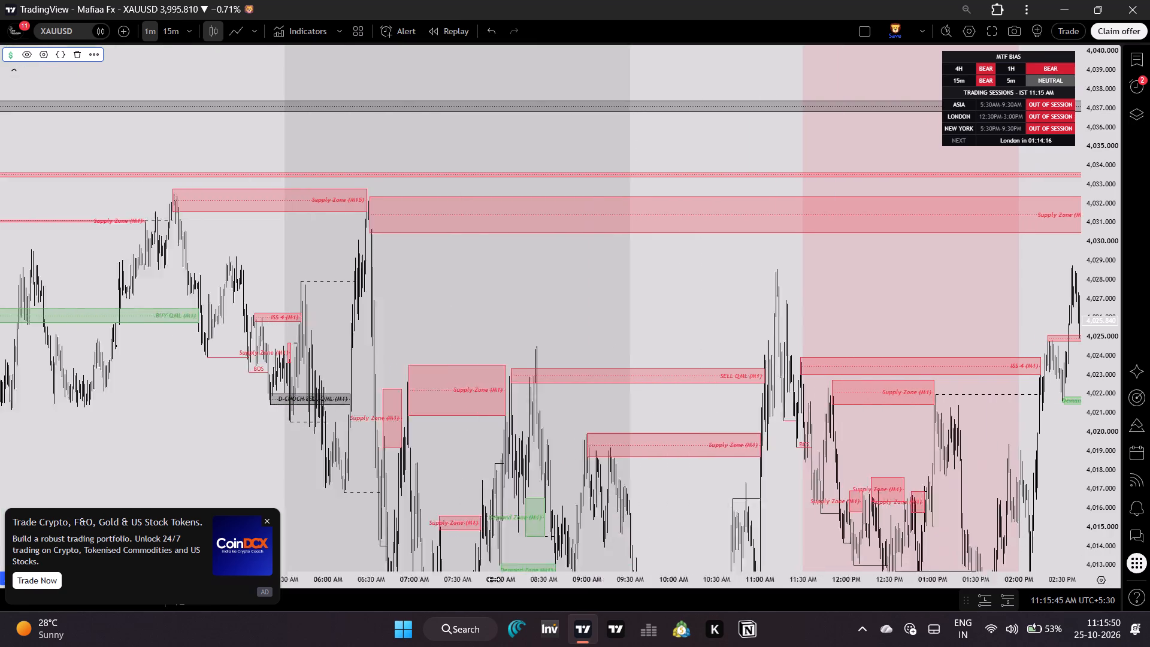
pyautogui.moveTo(494, 579); pyautogui.dragTo(355, 578)
pyautogui.doubleClick(531, 376)
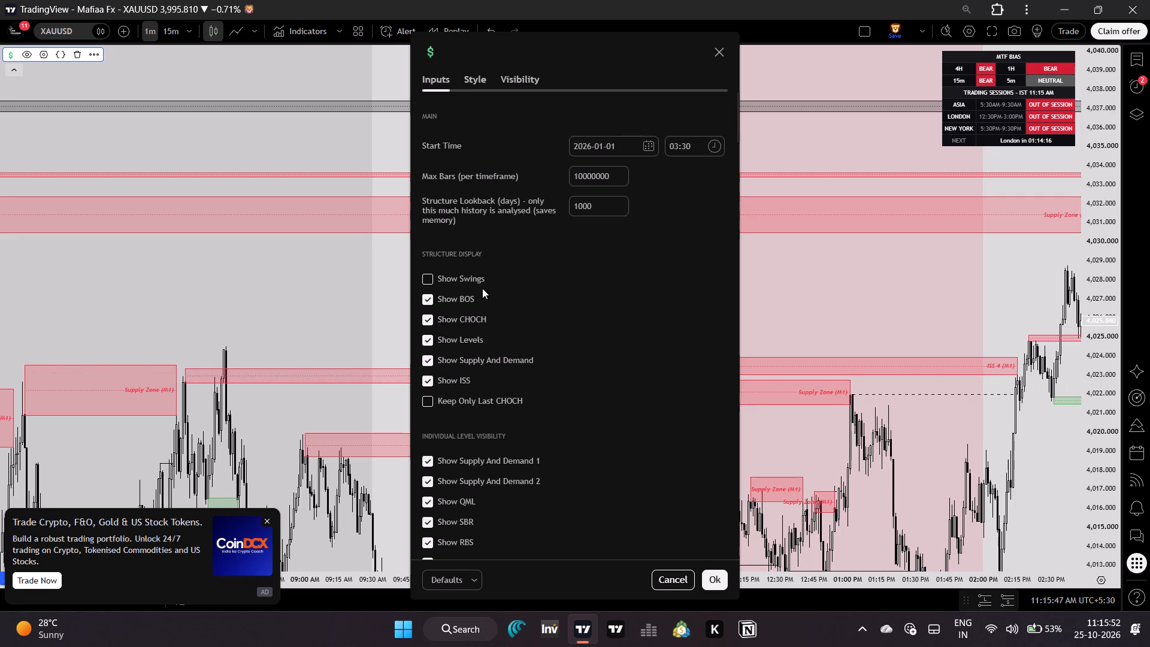
pyautogui.scroll(-7, 473, 387)
pyautogui.click(504, 341)
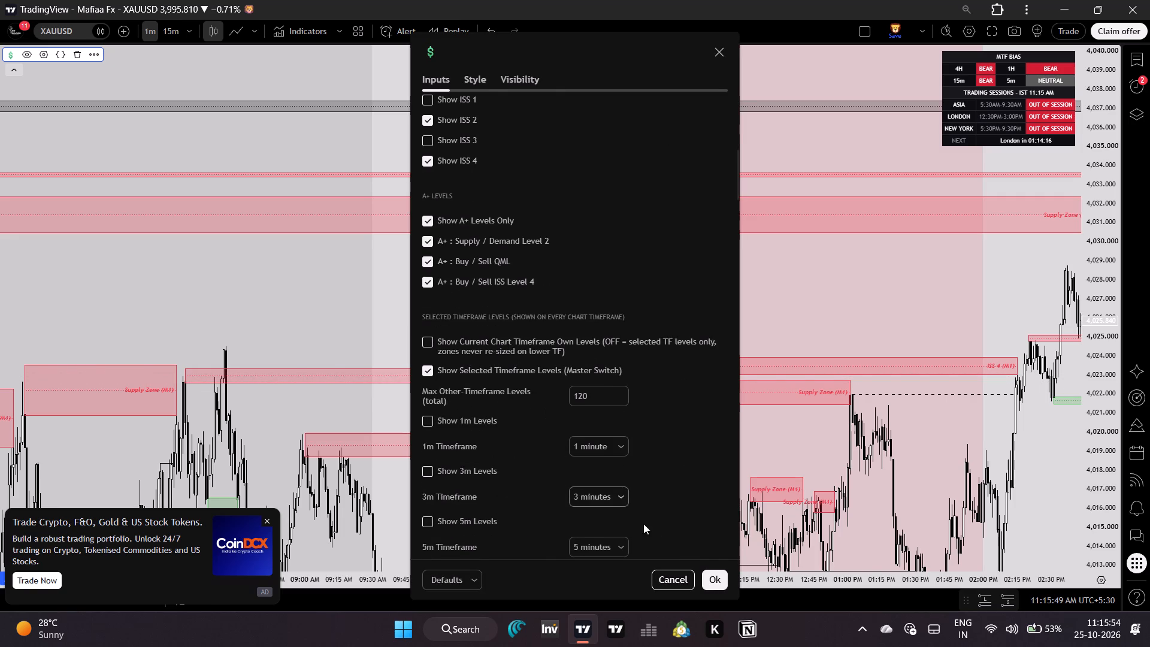
pyautogui.click(713, 586)
# Examine the M15 supply and ISS 4 zones on the 1-minute chart across the 23 October afternoon and evening.
pyautogui.moveTo(795, 506); pyautogui.dragTo(370, 419)
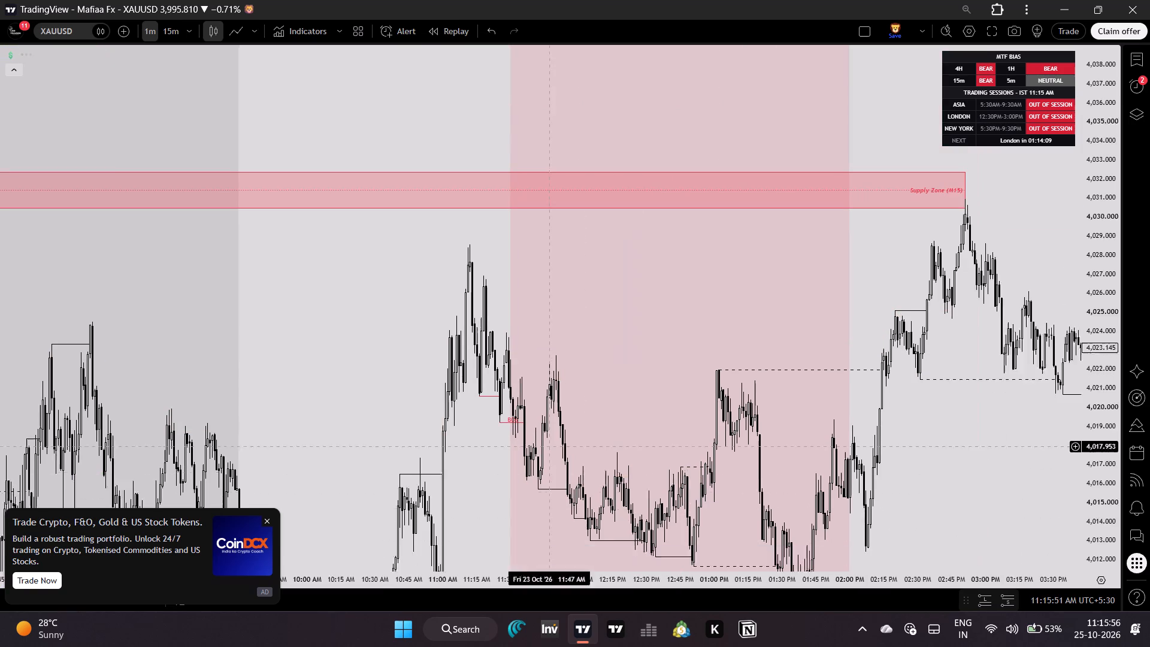
pyautogui.moveTo(370, 419); pyautogui.dragTo(345, 415)
pyautogui.moveTo(695, 428); pyautogui.dragTo(394, 449)
pyautogui.moveTo(750, 467); pyautogui.dragTo(338, 429)
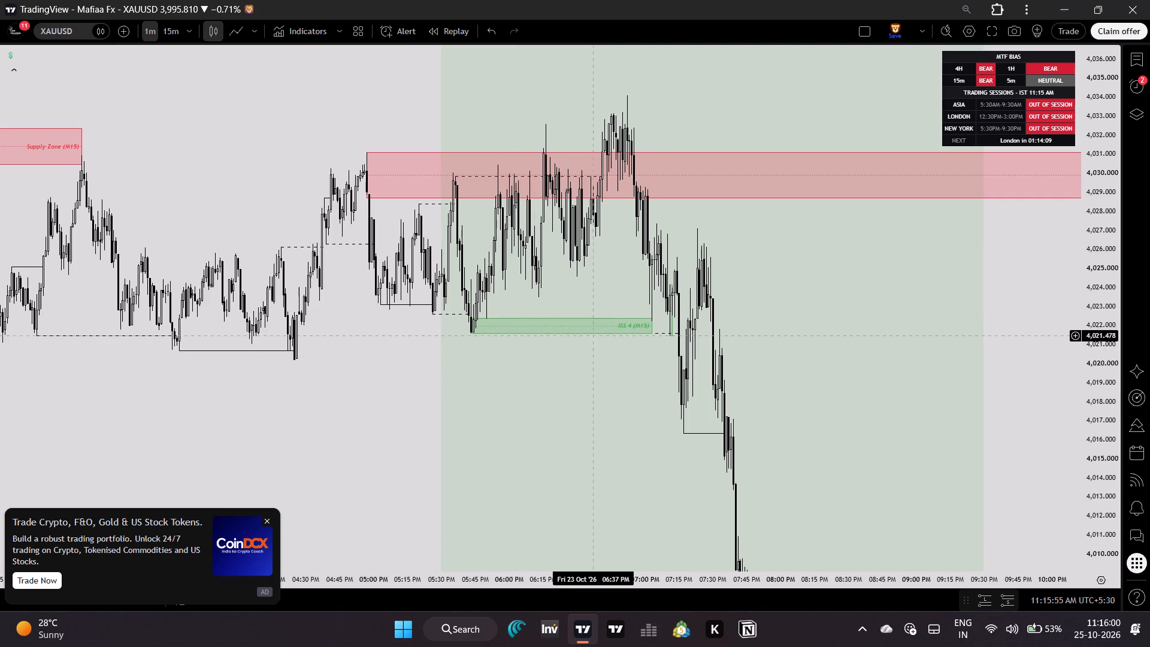
pyautogui.moveTo(347, 311); pyautogui.dragTo(564, 338)
pyautogui.moveTo(376, 379); pyautogui.dragTo(386, 386)
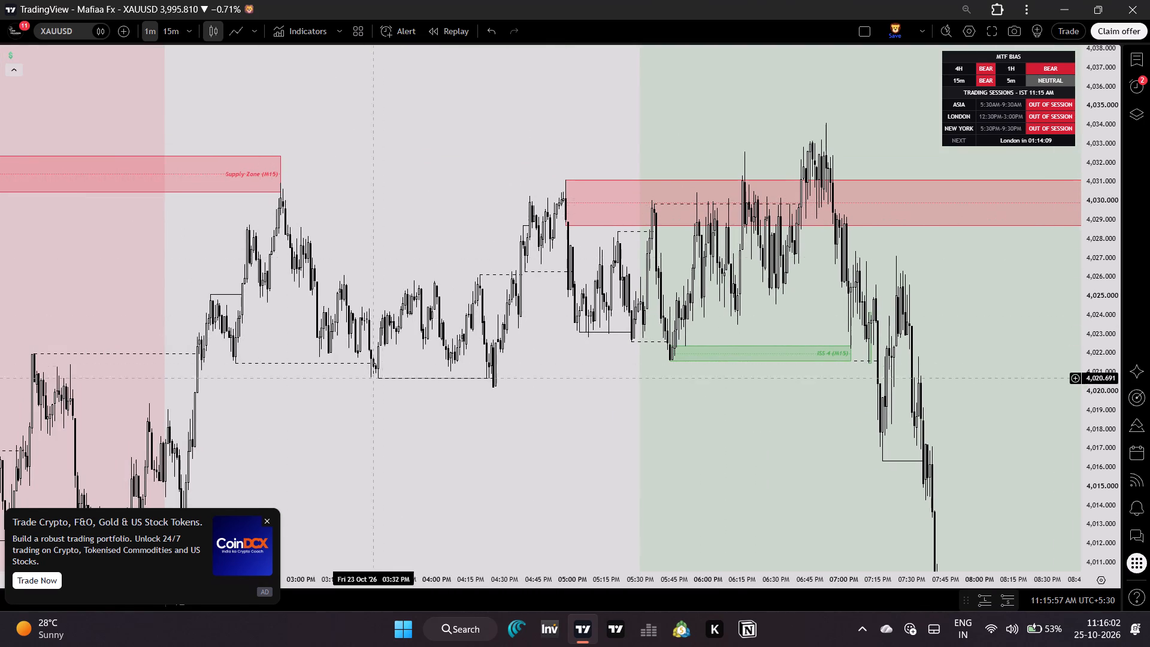
# Examine the M15 supply and SELL QML zones and the H1 supply zone above price on the 1-minute chart.
pyautogui.moveTo(386, 386); pyautogui.dragTo(1076, 646)
pyautogui.moveTo(589, 408); pyautogui.dragTo(122, 434)
pyautogui.moveTo(807, 356); pyautogui.dragTo(204, 442)
pyautogui.moveTo(653, 355); pyautogui.dragTo(129, 356)
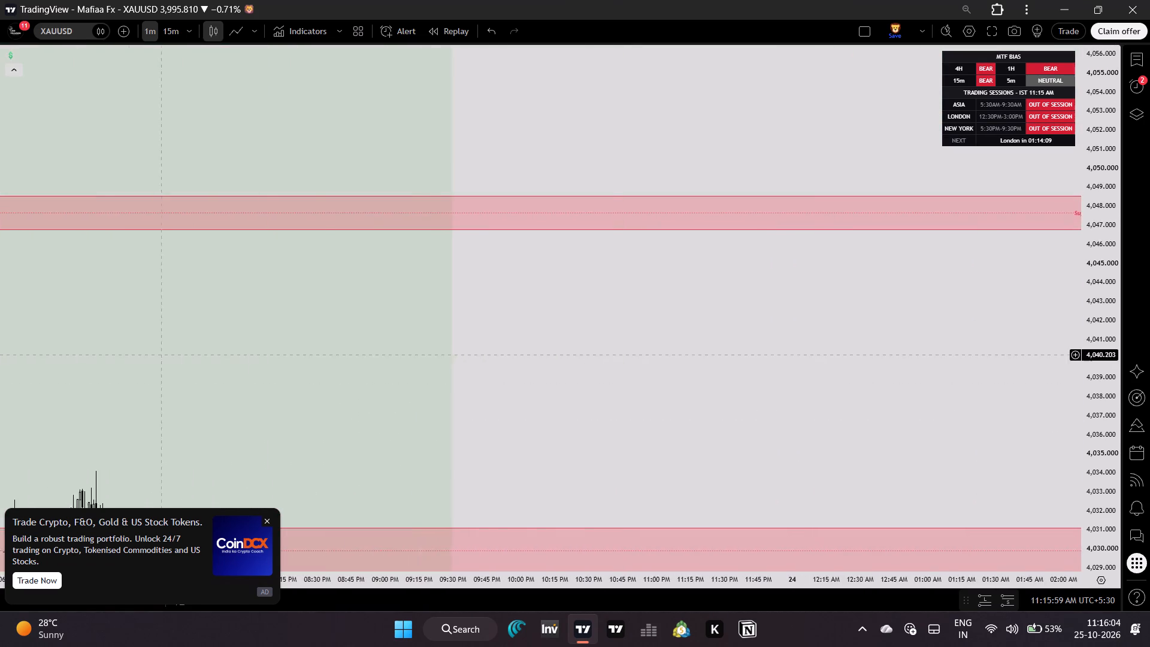
pyautogui.moveTo(129, 356); pyautogui.dragTo(111, 364)
pyautogui.moveTo(645, 315); pyautogui.dragTo(248, 315)
pyautogui.moveTo(637, 224); pyautogui.dragTo(585, 504)
pyautogui.moveTo(681, 260); pyautogui.dragTo(601, 646)
pyautogui.moveTo(721, 298); pyautogui.dragTo(661, 573)
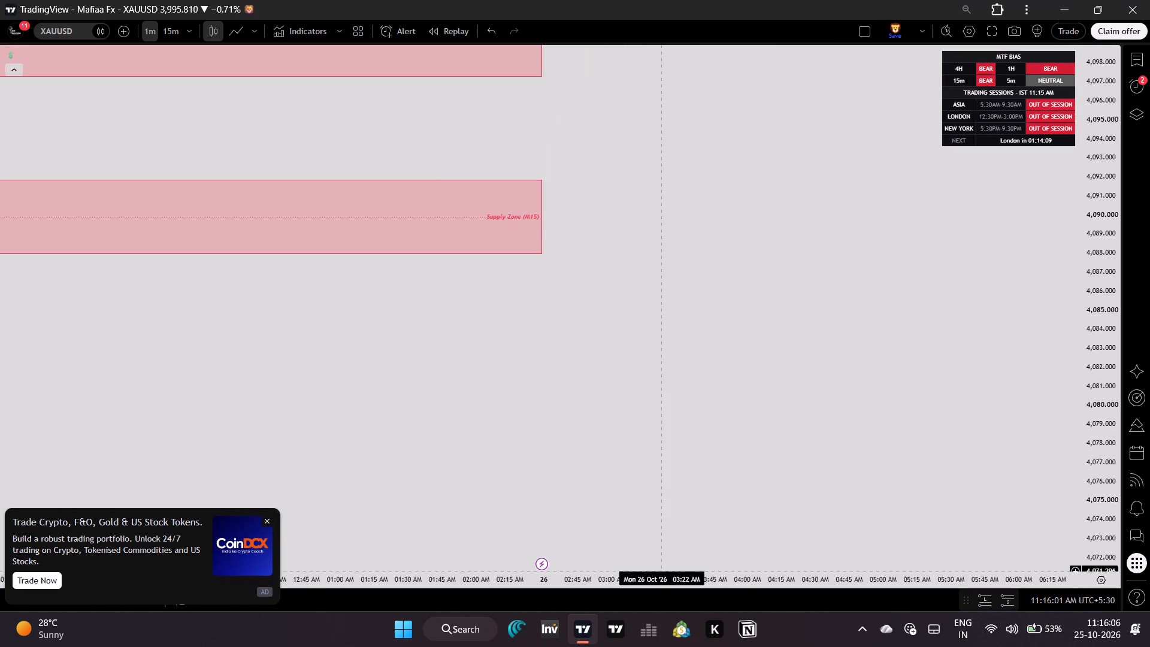
pyautogui.moveTo(694, 352); pyautogui.dragTo(686, 535)
pyautogui.moveTo(624, 343); pyautogui.dragTo(668, 573)
pyautogui.moveTo(692, 352); pyautogui.dragTo(707, 643)
pyautogui.moveTo(689, 392); pyautogui.dragTo(681, 637)
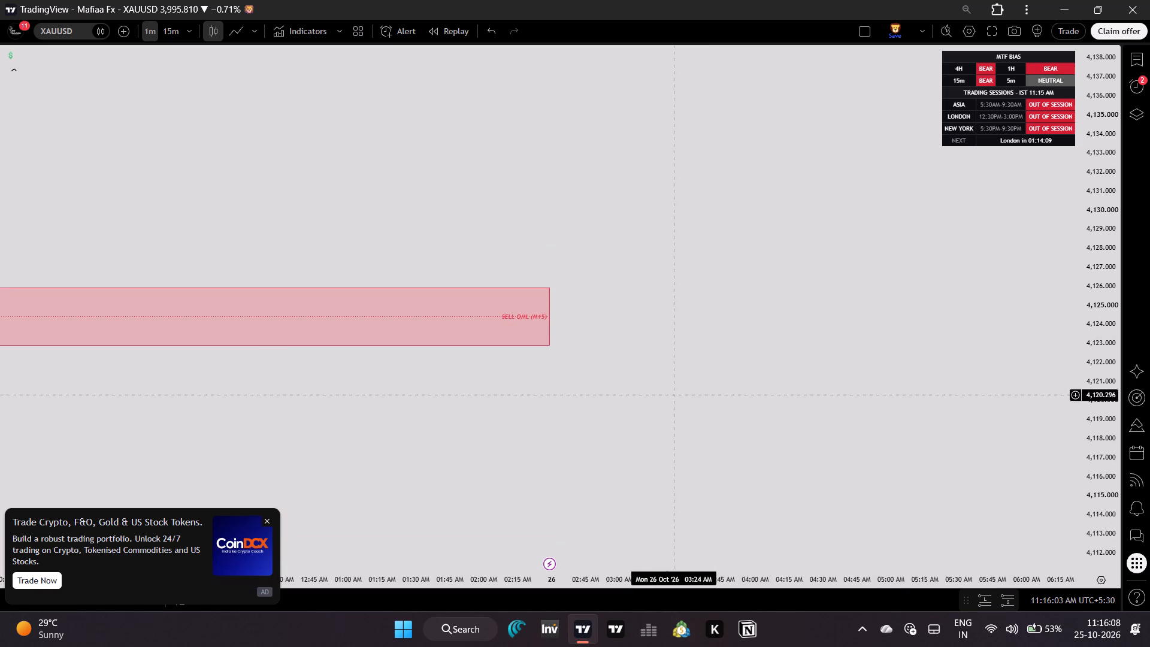
pyautogui.moveTo(654, 356); pyautogui.dragTo(674, 632)
pyautogui.moveTo(659, 394); pyautogui.dragTo(658, 554)
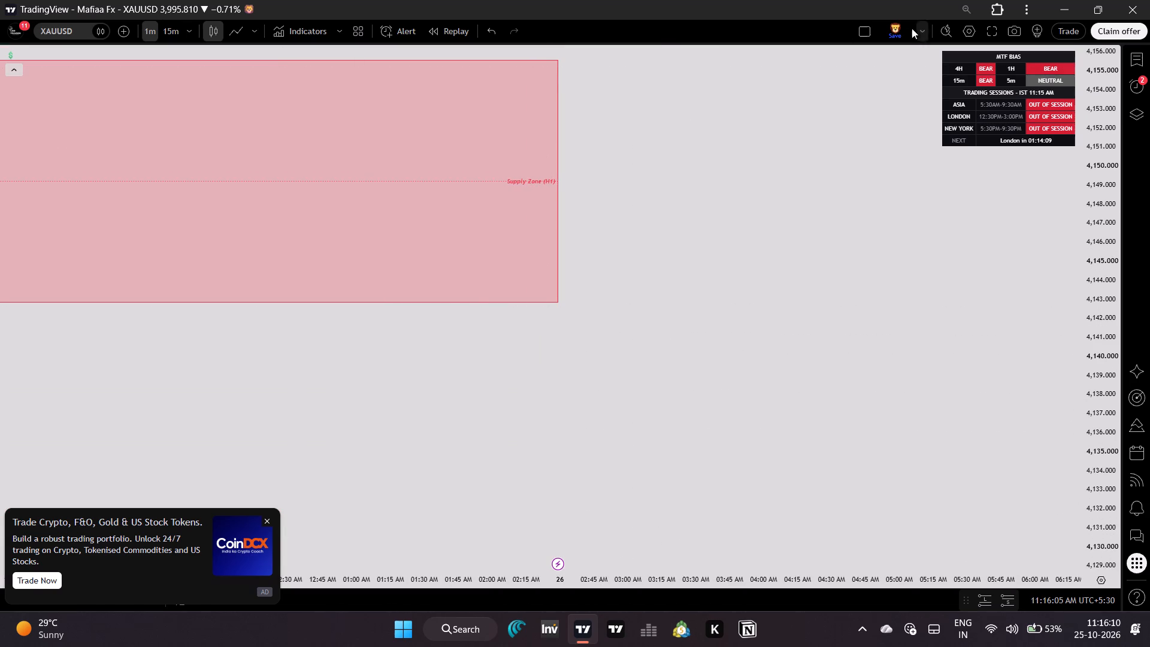
# Save the current chart layout.
pyautogui.click(900, 29)
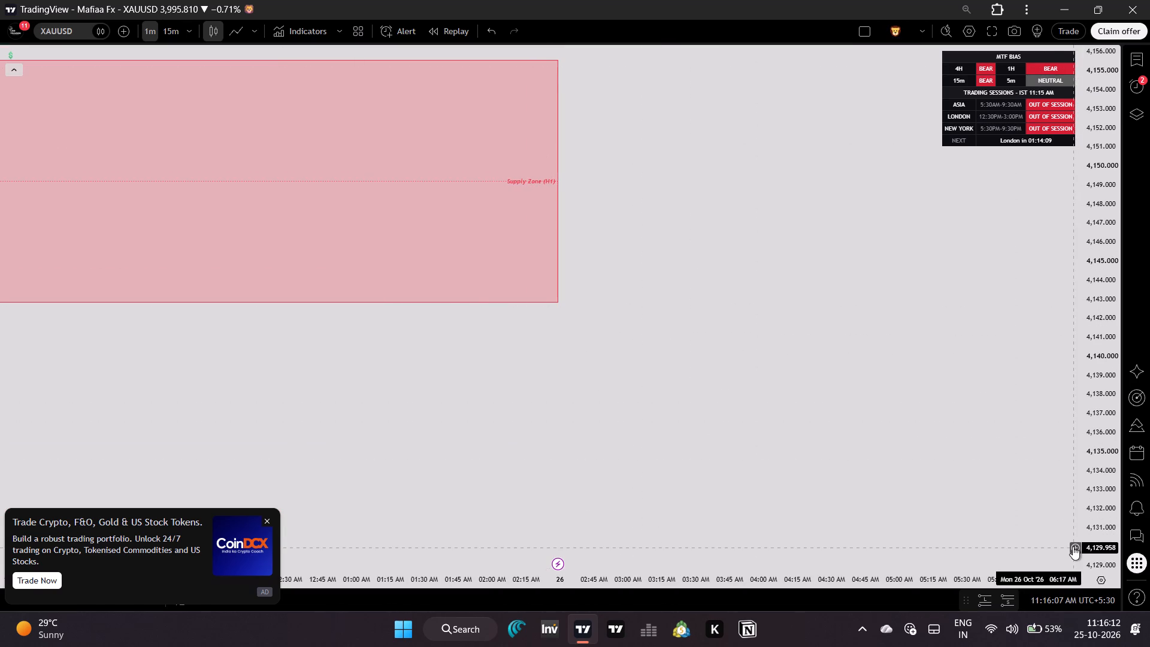
# Examine the 1-minute price structure from the evening of 23 October through the early hours of 24 October.
pyautogui.moveTo(739, 524); pyautogui.dragTo(833, 0)
pyautogui.moveTo(719, 506); pyautogui.dragTo(731, 35)
pyautogui.moveTo(688, 482); pyautogui.dragTo(759, 54)
pyautogui.moveTo(708, 407); pyautogui.dragTo(764, 0)
pyautogui.moveTo(668, 436); pyautogui.dragTo(659, 98)
pyautogui.moveTo(636, 458); pyautogui.dragTo(702, 90)
pyautogui.moveTo(605, 514); pyautogui.dragTo(634, 167)
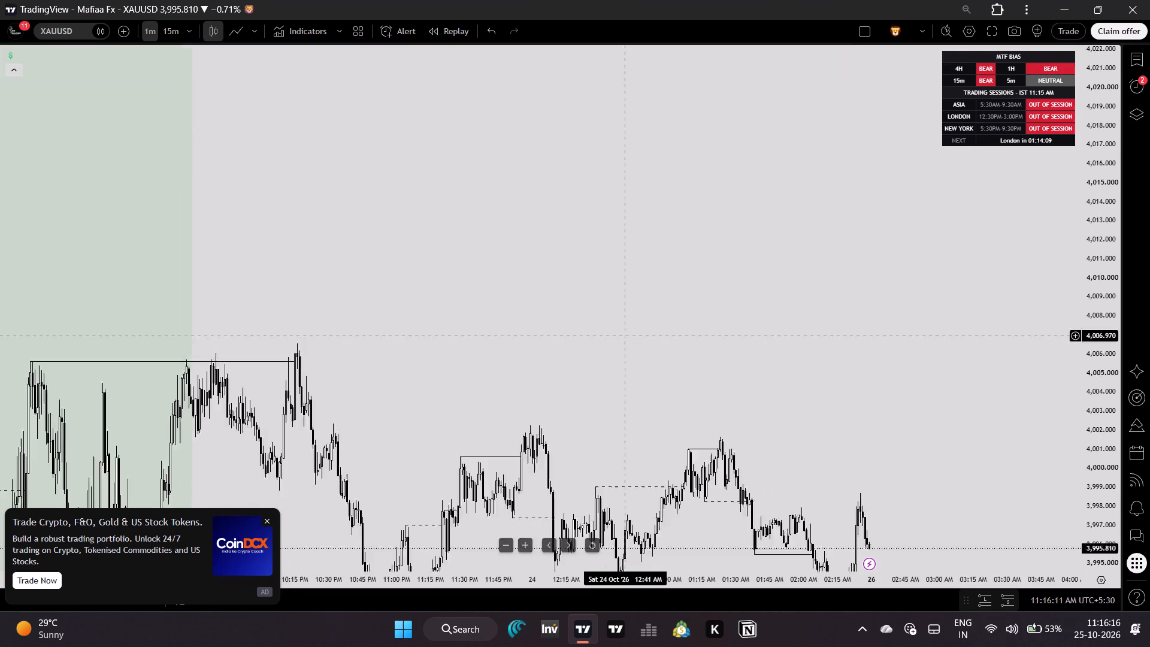
pyautogui.moveTo(634, 167); pyautogui.dragTo(635, 146)
pyautogui.moveTo(564, 440); pyautogui.dragTo(730, 470)
pyautogui.moveTo(644, 583); pyautogui.dragTo(657, 582)
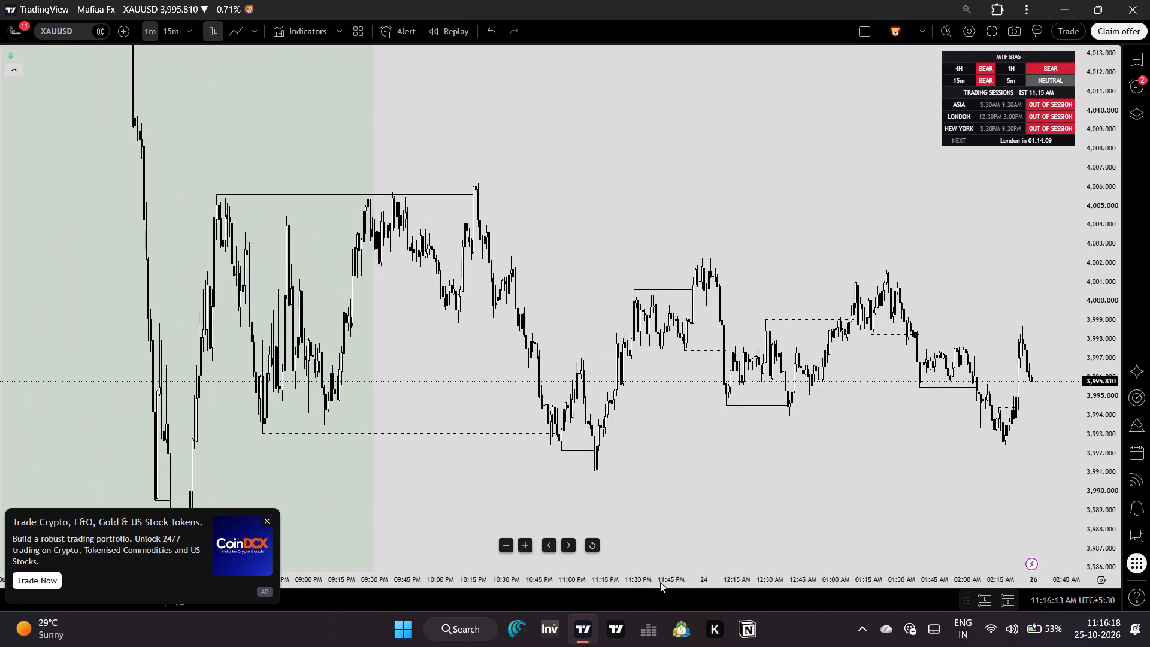
pyautogui.moveTo(723, 563); pyautogui.dragTo(662, 524)
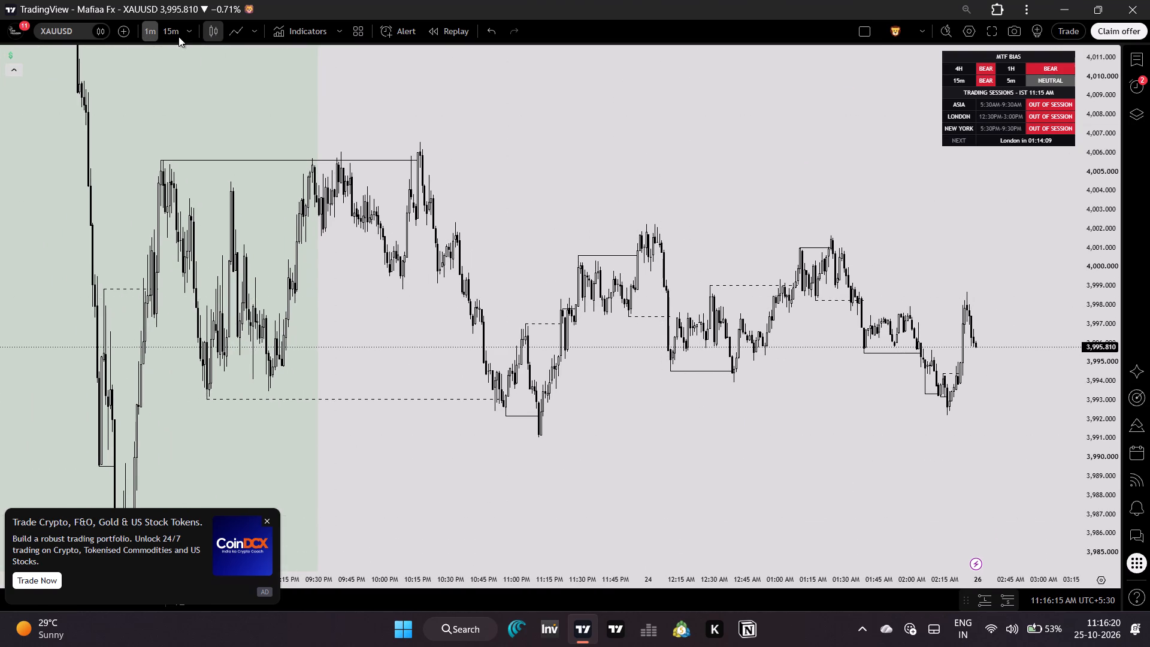
# Switch the XAUUSD chart to the 15-minute timeframe and save the layout.
pyautogui.click(178, 37)
pyautogui.click(886, 37)
# Examine the M15 supply and SELL QML zones against the recent price decline on the 15-minute chart.
pyautogui.moveTo(546, 180); pyautogui.dragTo(568, 183)
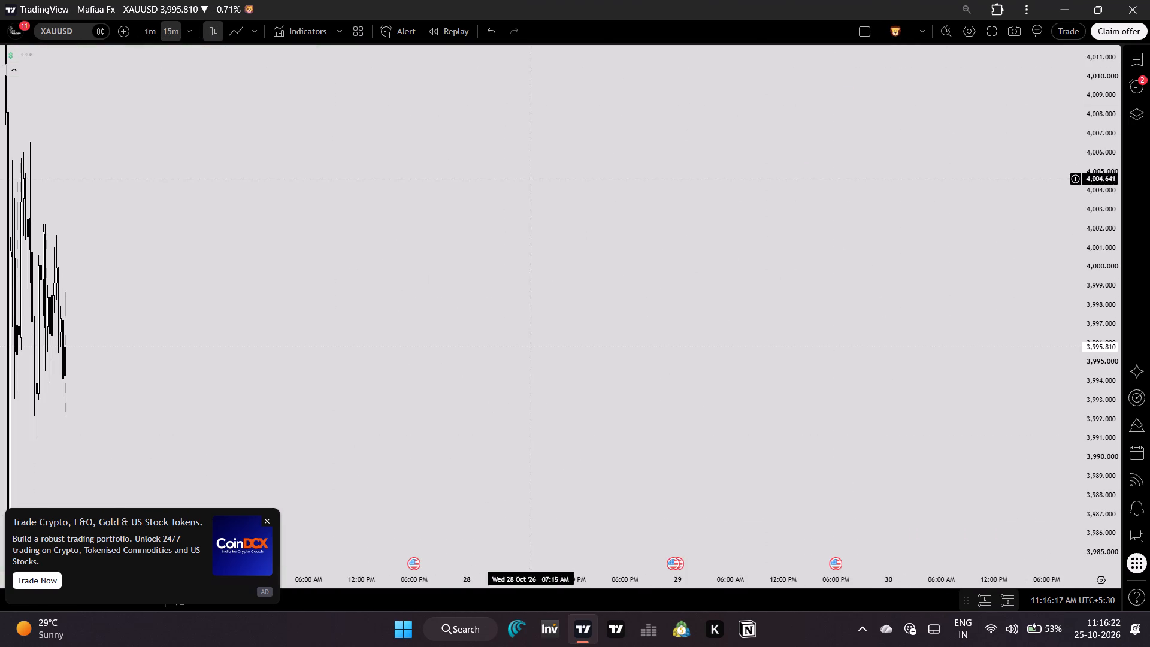
pyautogui.moveTo(568, 183); pyautogui.dragTo(1070, 183)
pyautogui.moveTo(1085, 144); pyautogui.dragTo(1054, 509)
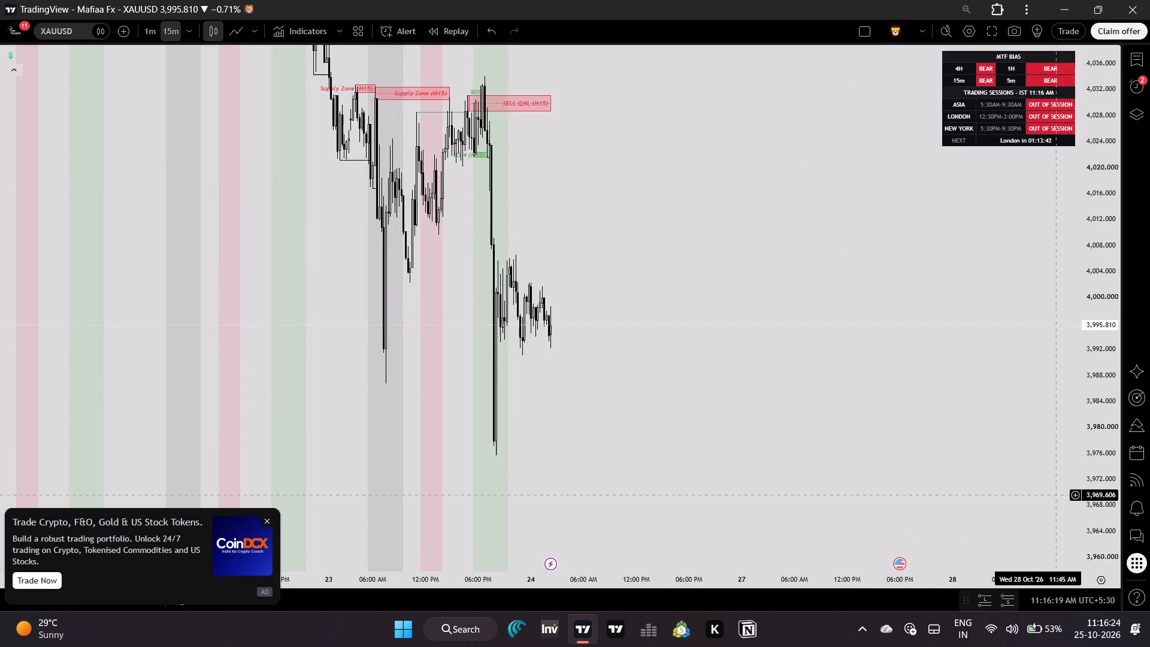
pyautogui.moveTo(1054, 509); pyautogui.dragTo(1051, 519)
pyautogui.moveTo(1093, 225); pyautogui.dragTo(1059, 398)
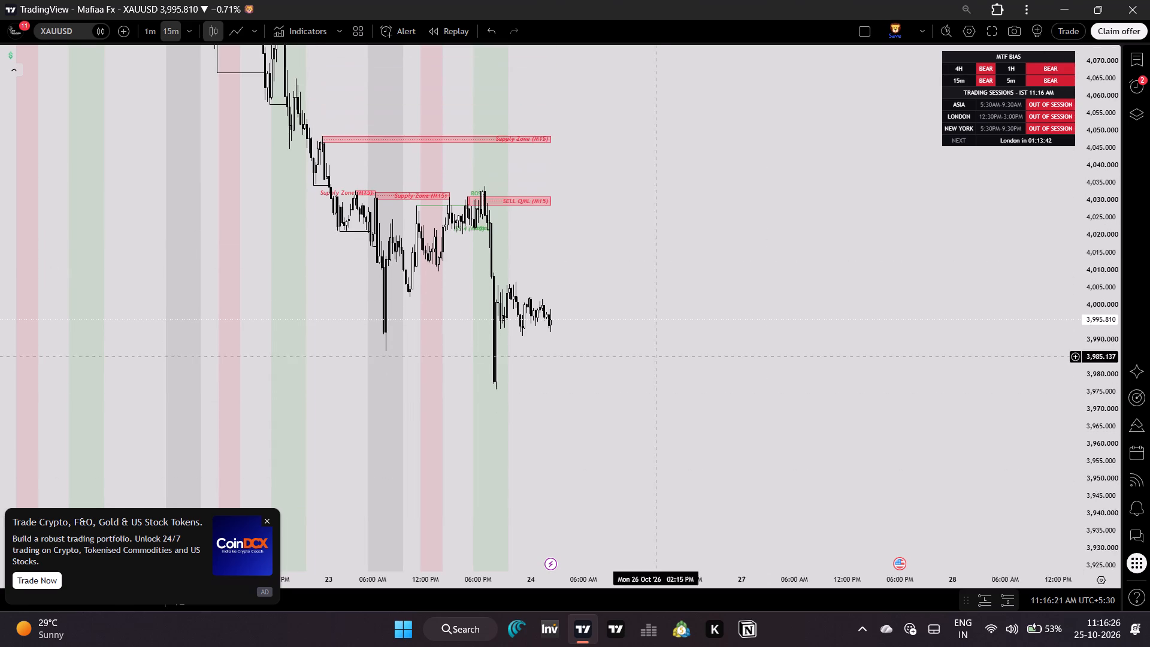
pyautogui.moveTo(621, 352); pyautogui.dragTo(737, 437)
pyautogui.moveTo(593, 578); pyautogui.dragTo(365, 564)
pyautogui.moveTo(392, 477); pyautogui.dragTo(432, 477)
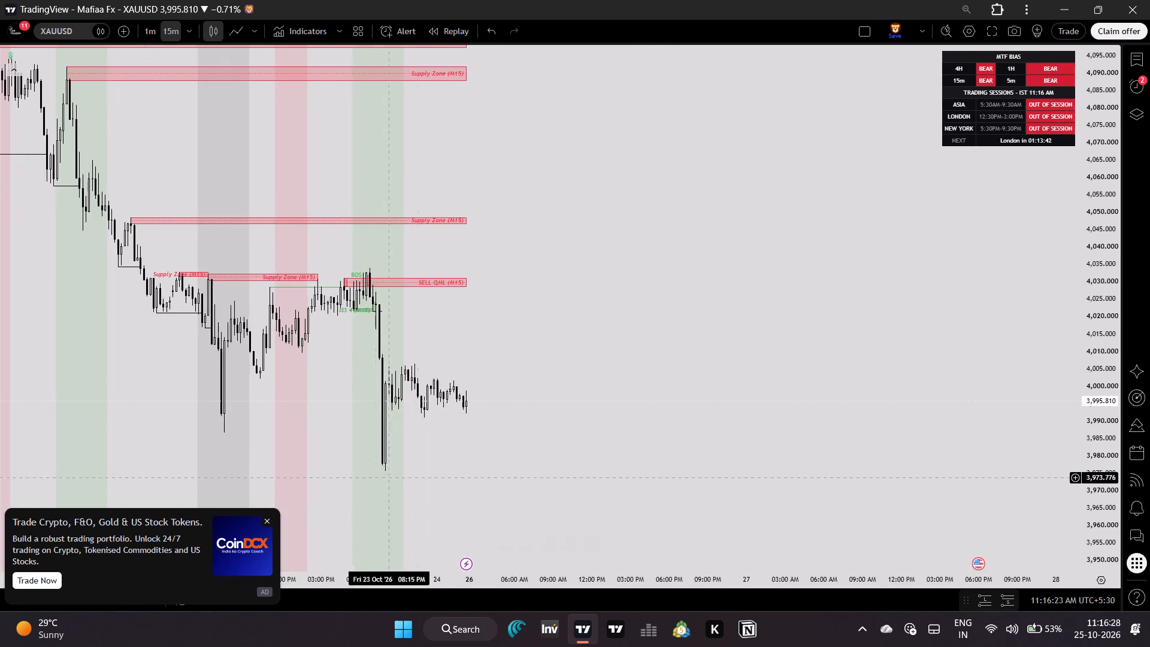
pyautogui.moveTo(432, 477); pyautogui.dragTo(547, 478)
# Dismiss the CoinDCX advertisement covering the chart.
pyautogui.click(267, 521)
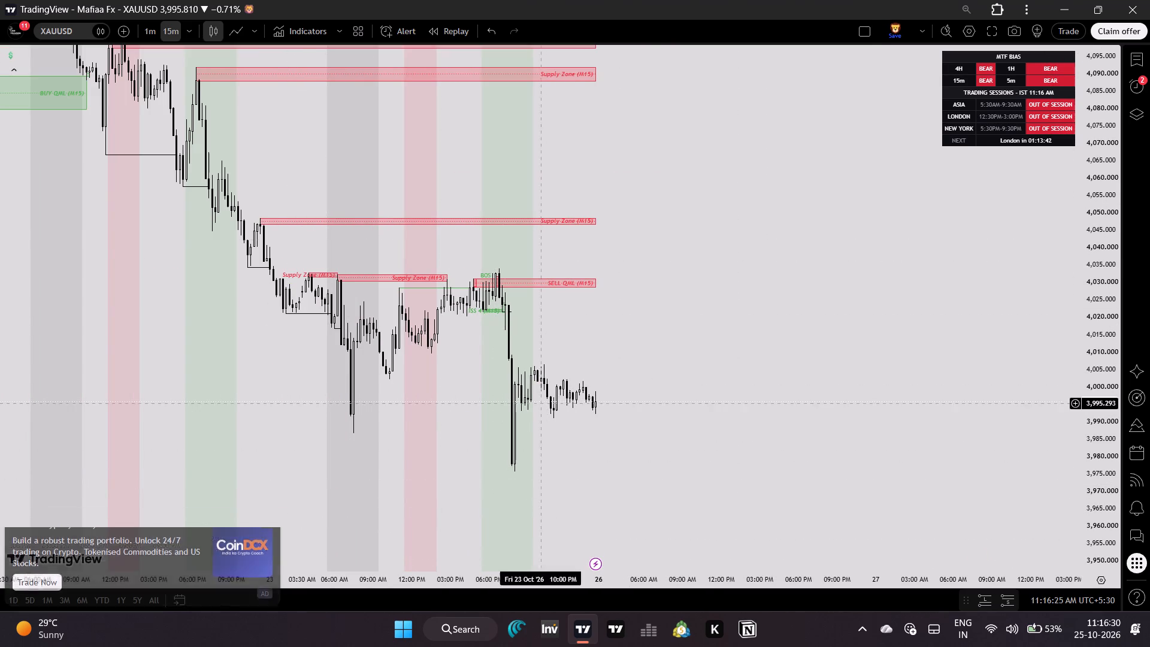
# Save the 15-minute chart layout and close the TradingView window.
pyautogui.click(899, 31)
pyautogui.moveTo(679, 143); pyautogui.dragTo(828, 144)
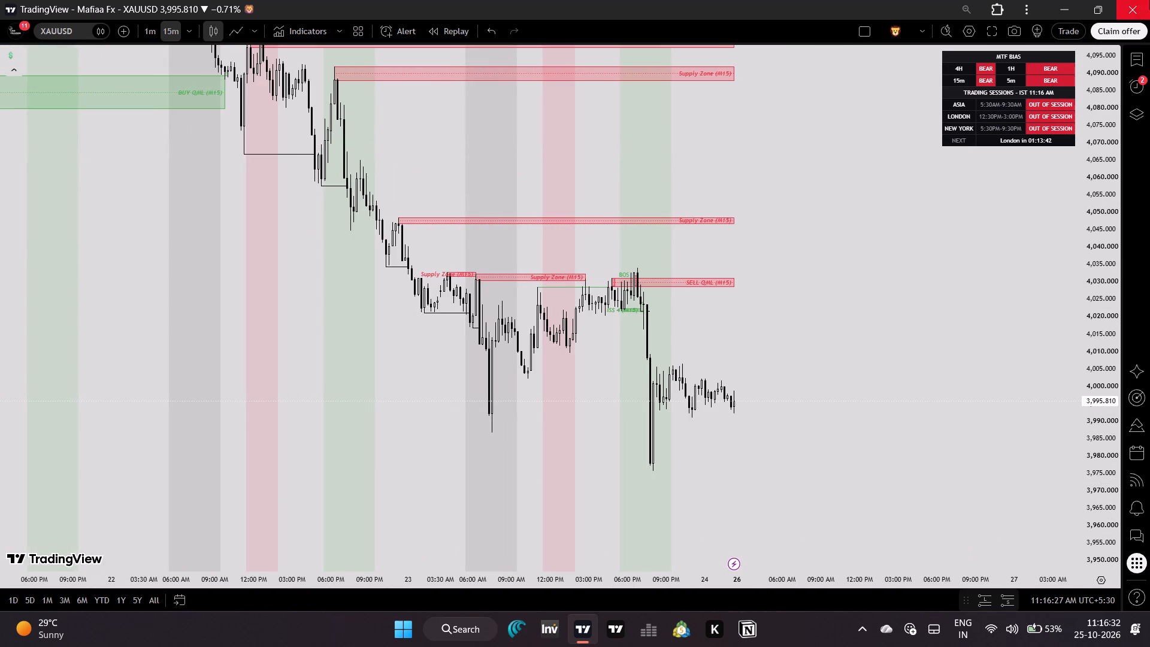
pyautogui.click(1149, 0)
# Open the computer's power options in Windows and choose one to end the session.
pyautogui.click(410, 615)
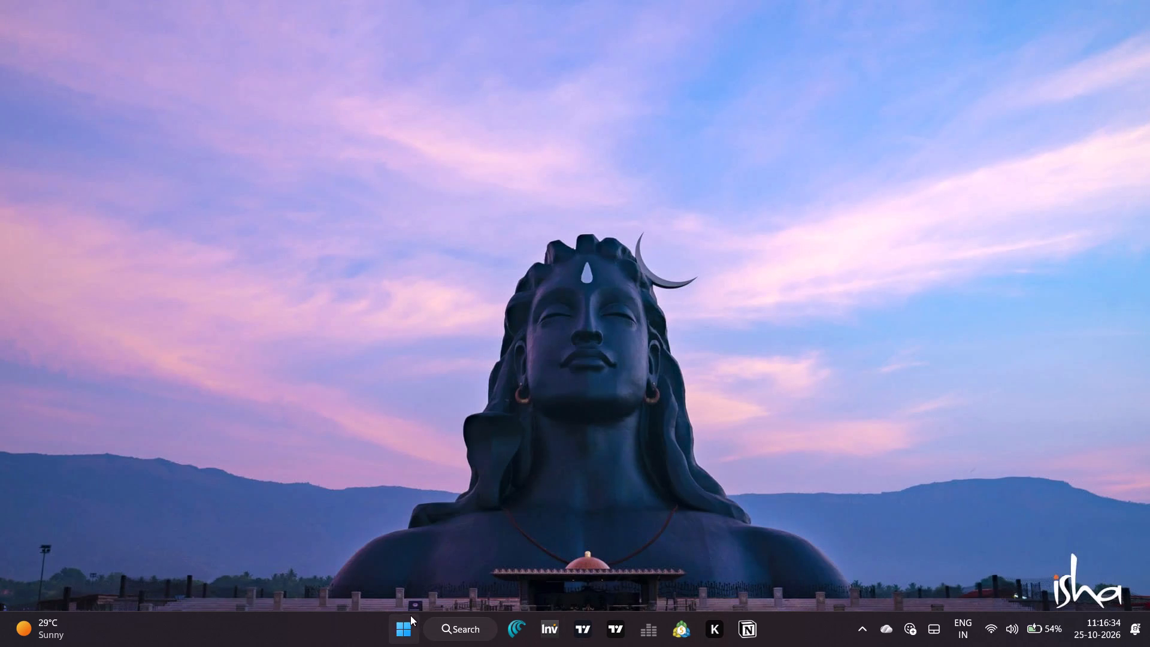
pyautogui.click(671, 591)
pyautogui.click(691, 528)
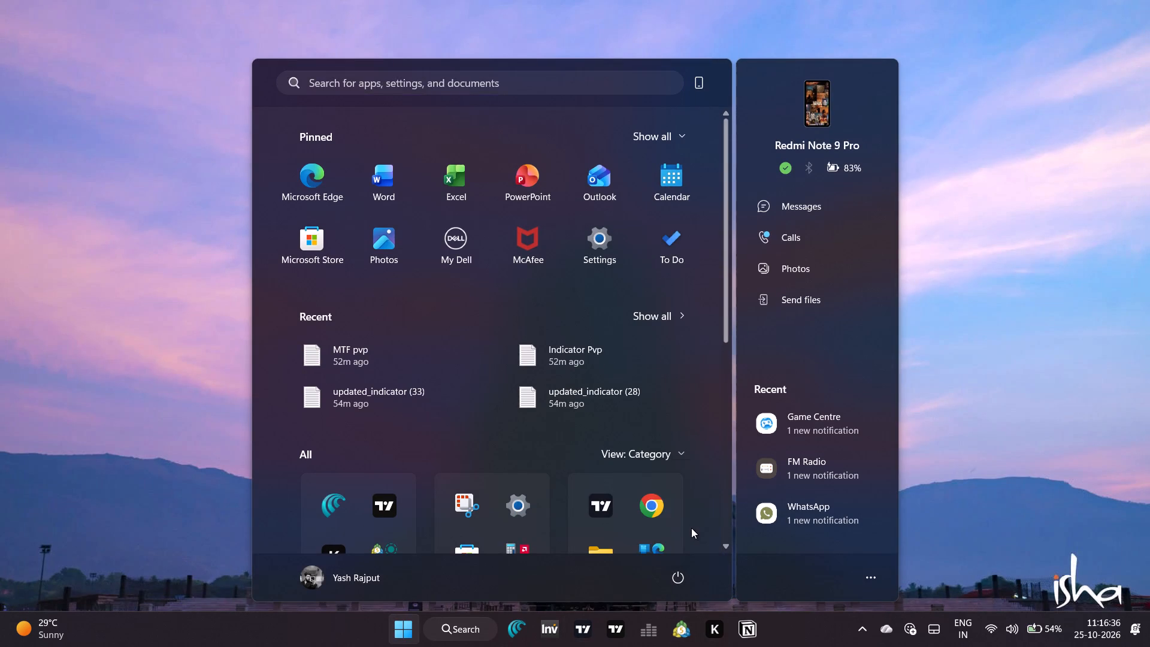